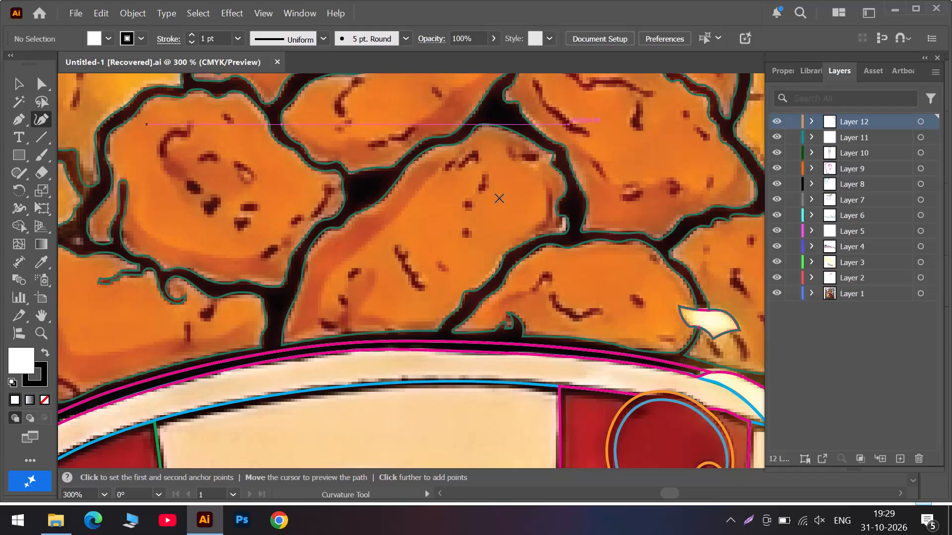
Start a curved path on Layer 12 with the Curvature tool along the upper-left shading edge inside the central orange rock.
click(513, 148)
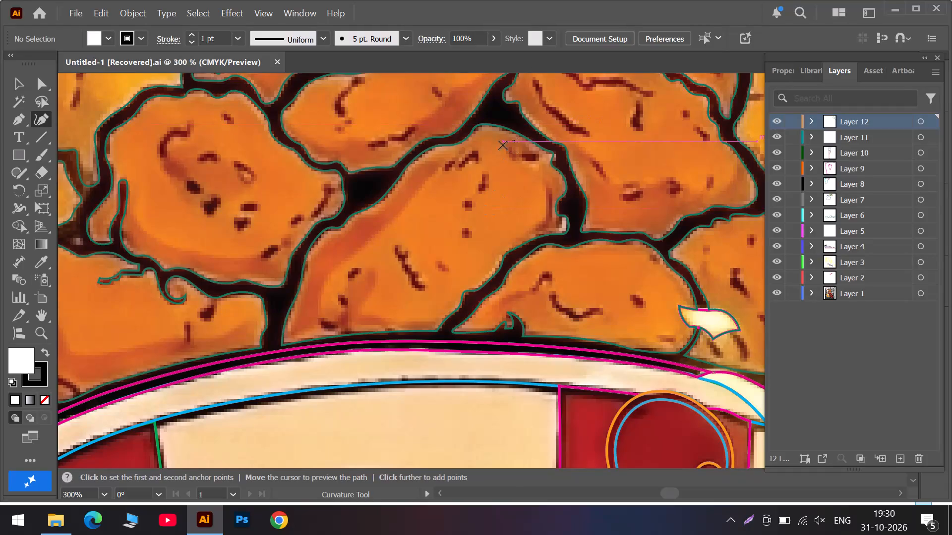
click(496, 143)
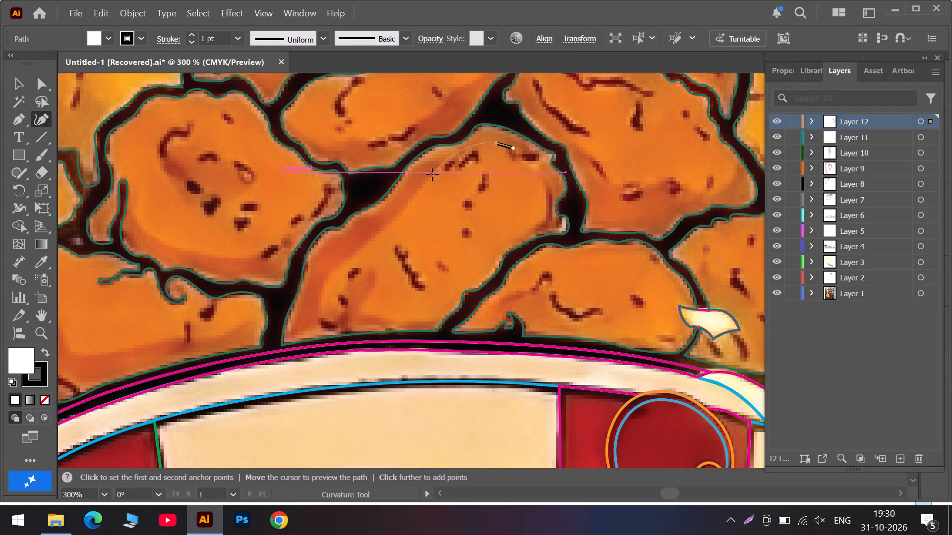
click(432, 174)
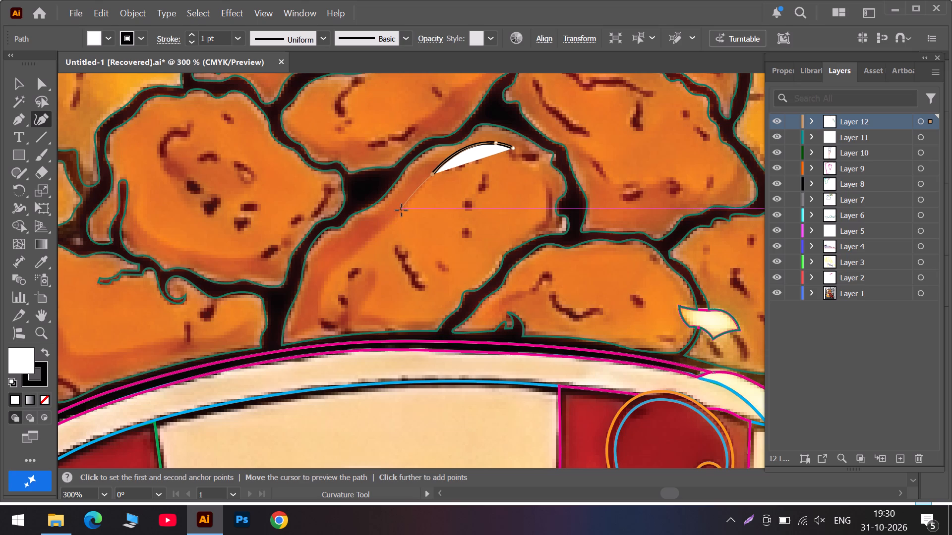
click(401, 213)
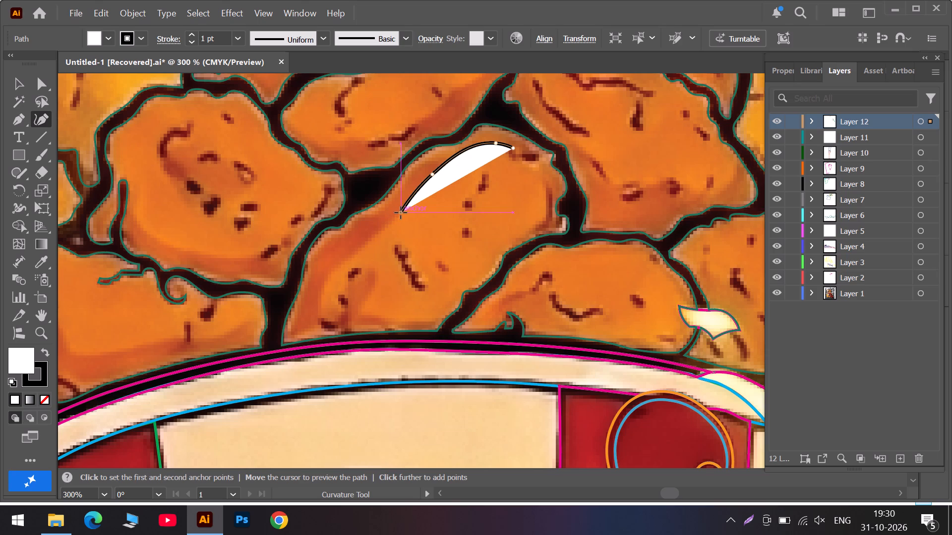
Set the new path's fill to none so the reference artwork stays visible.
click(103, 39)
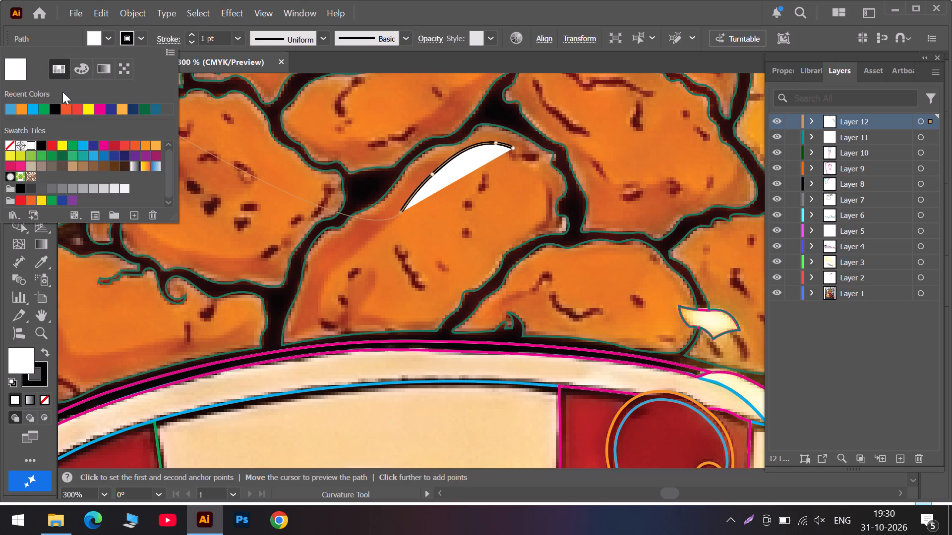
click(11, 147)
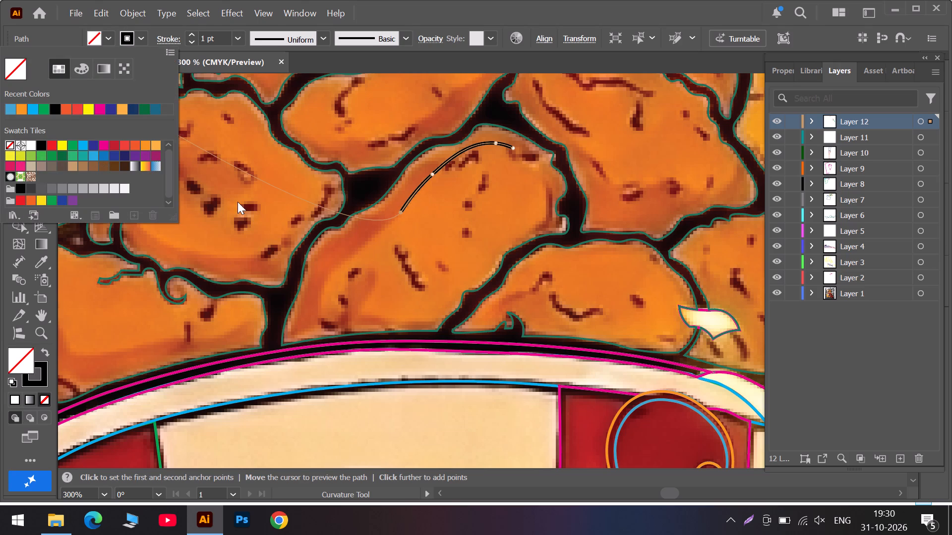
Continue the path down the rock's left shading edge to its lower-left corner.
click(373, 231)
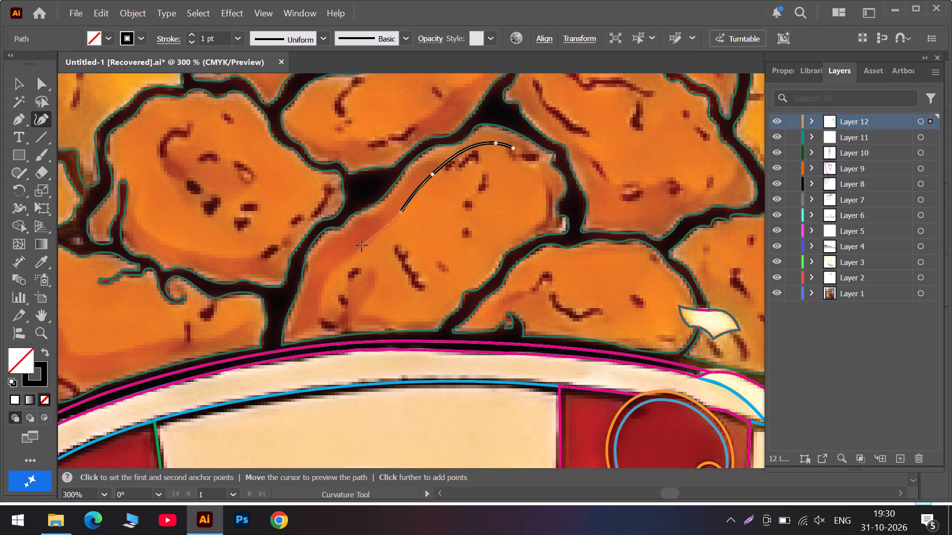
click(360, 248)
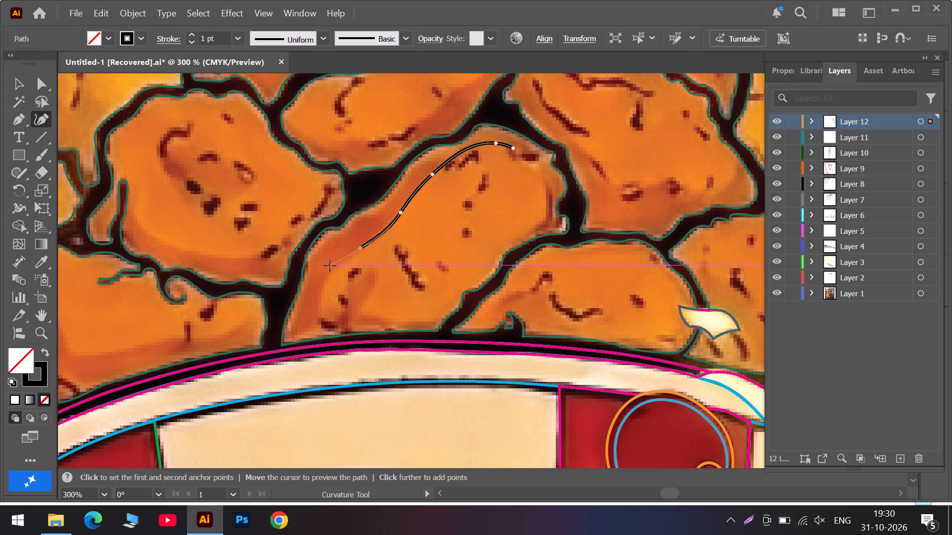
click(332, 270)
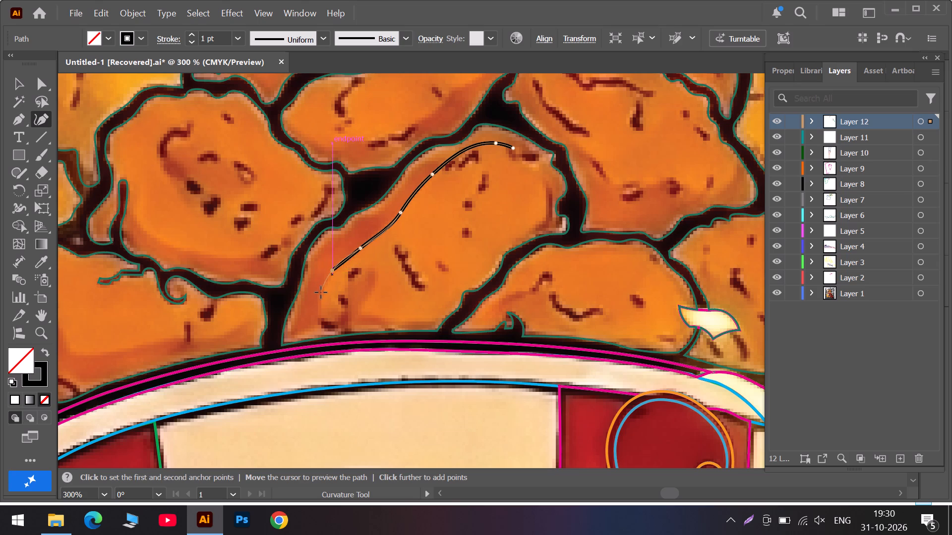
click(321, 298)
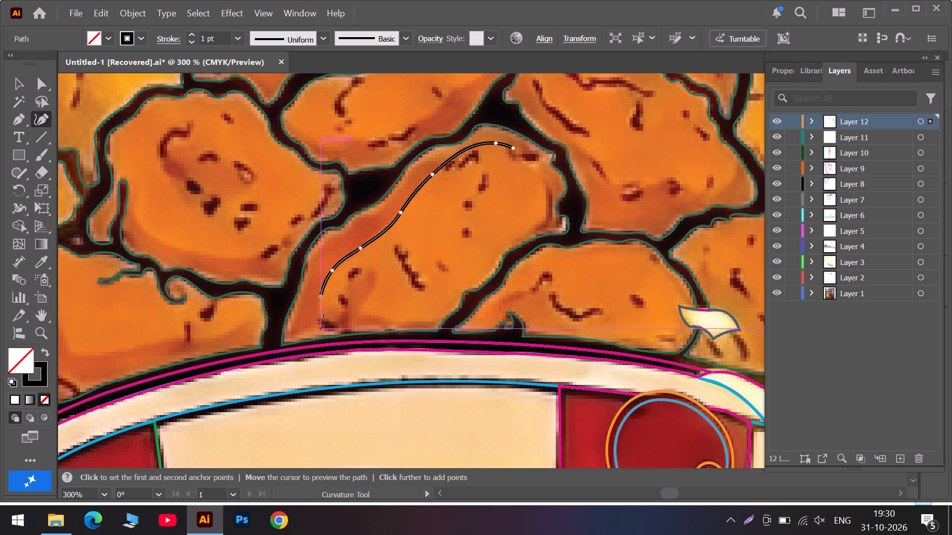
click(318, 319)
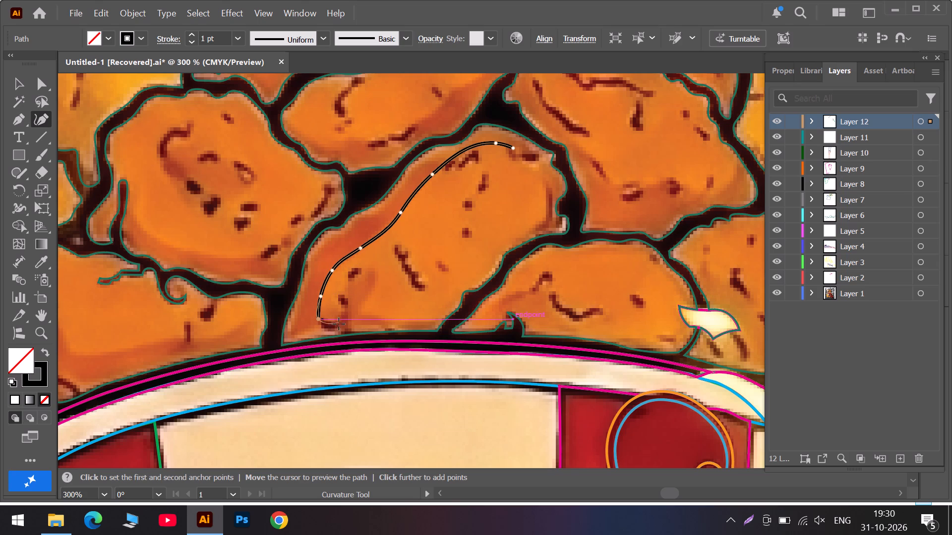
click(318, 309)
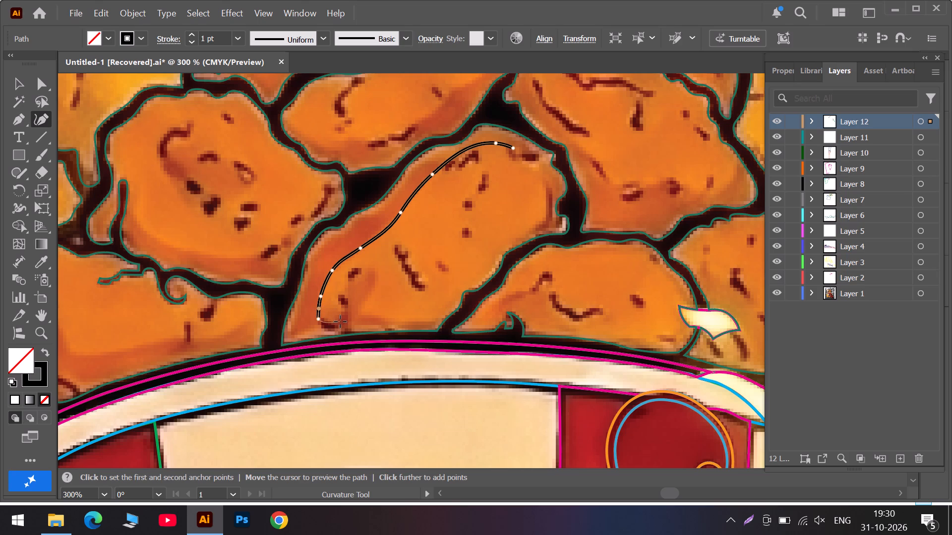
Trace the path around the dark marks in the rock's lower-left part, ending the narrow loop in a corner point.
click(340, 321)
click(344, 310)
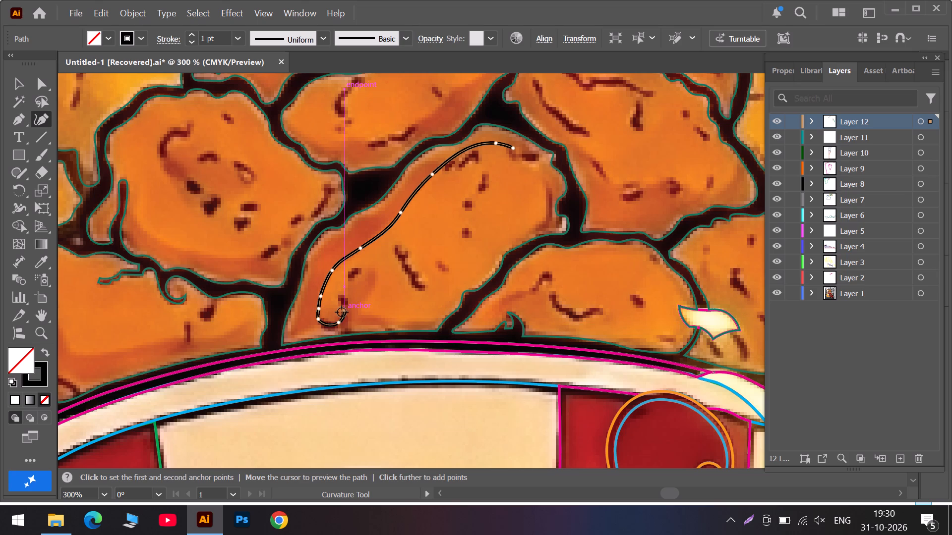
click(351, 283)
click(374, 272)
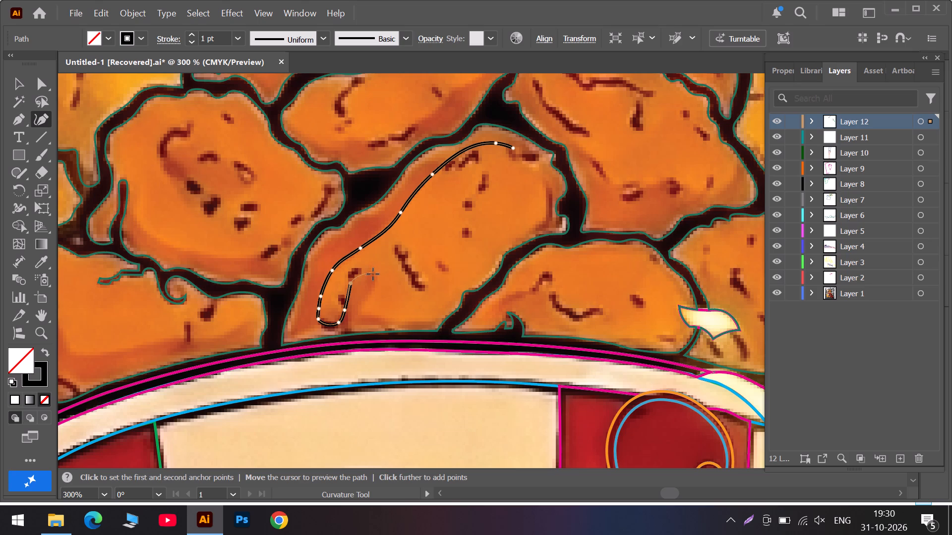
click(360, 297)
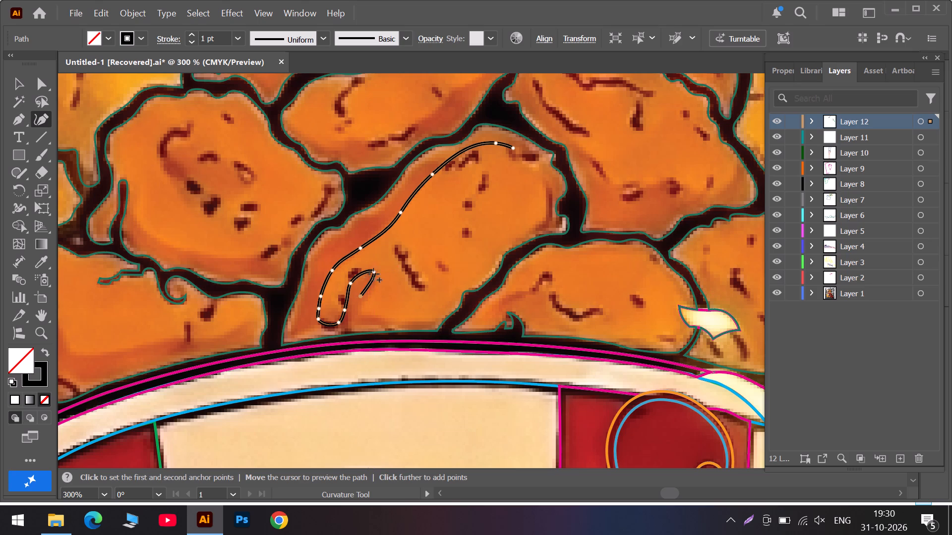
click(374, 273)
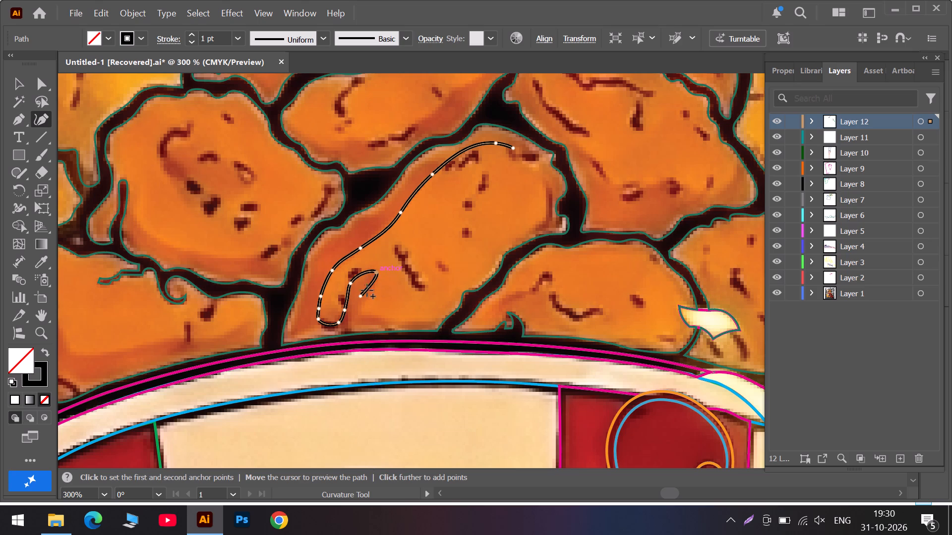
drag(361, 294, 364, 300)
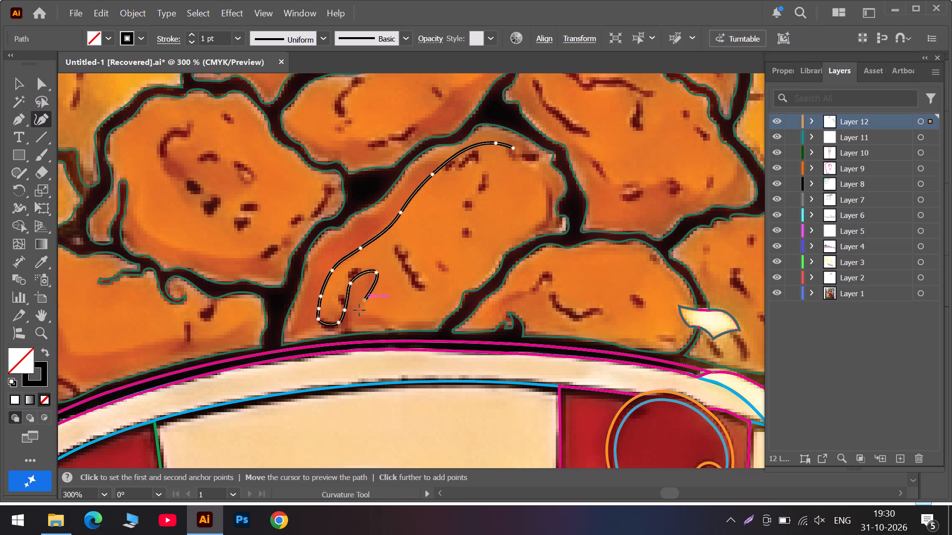
click(352, 318)
double_click(352, 318)
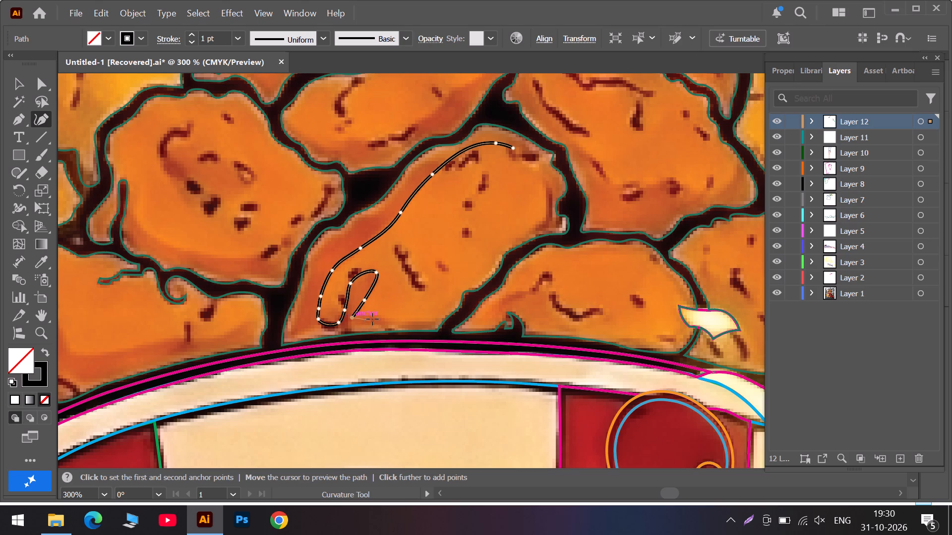
Extend the path along the rock's bottom shading edge to a corner point at its lower-right tip.
click(374, 316)
click(392, 322)
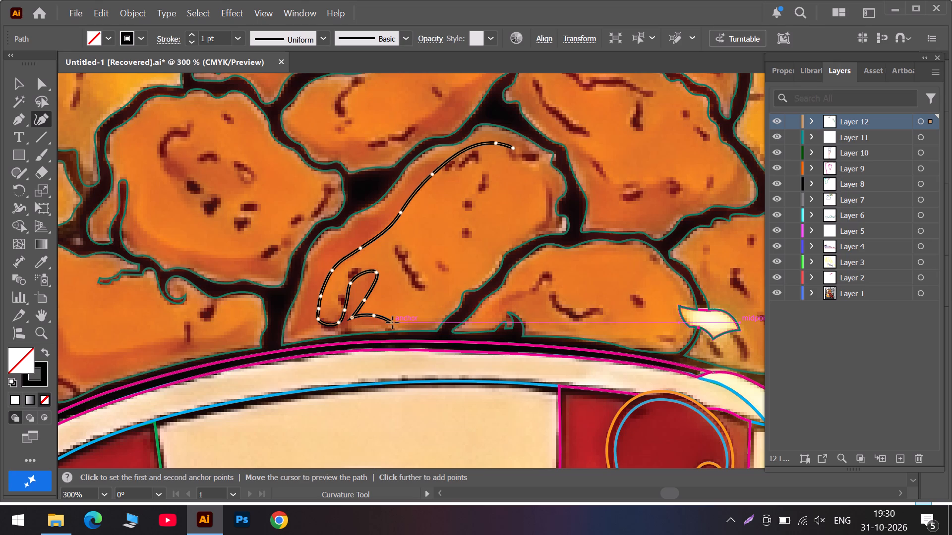
click(405, 320)
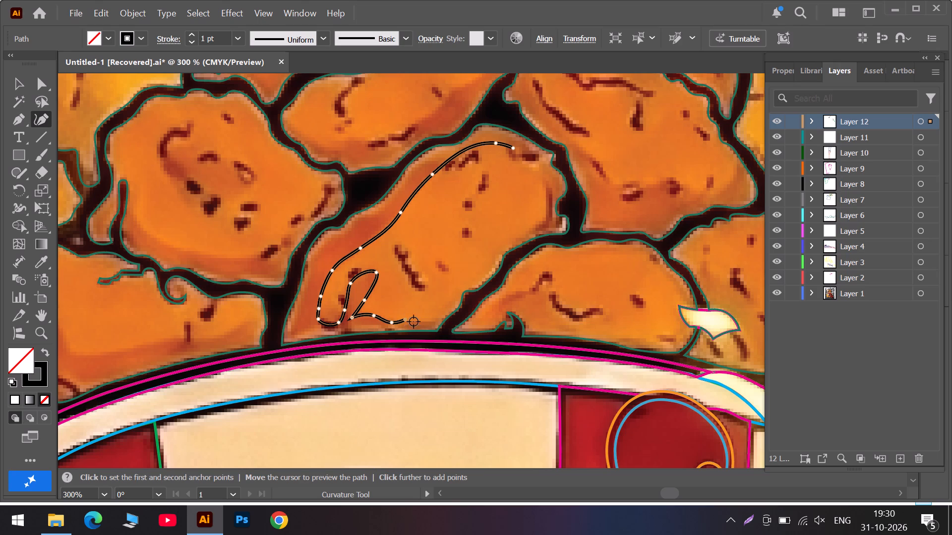
double_click(435, 321)
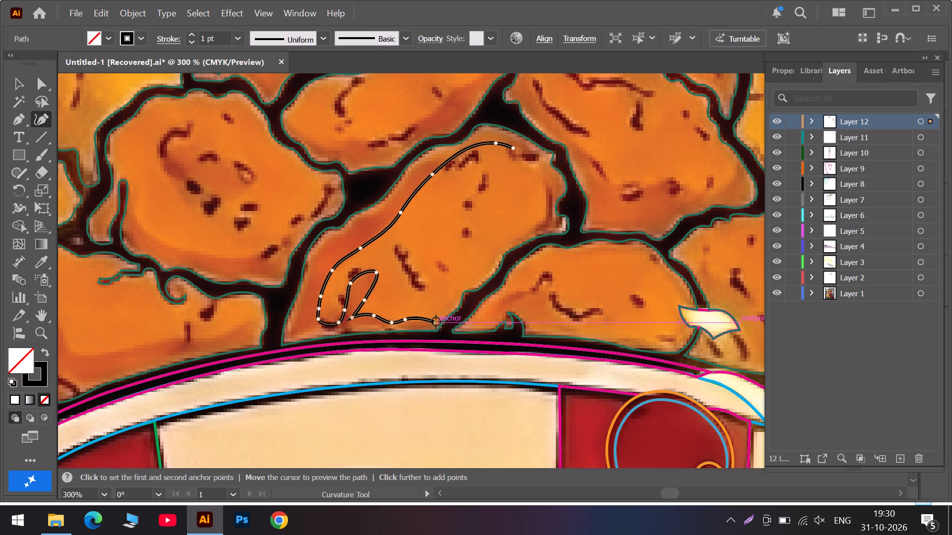
click(436, 321)
Trace the path up the rock's right shading edge and close it at its starting point.
click(456, 302)
click(461, 287)
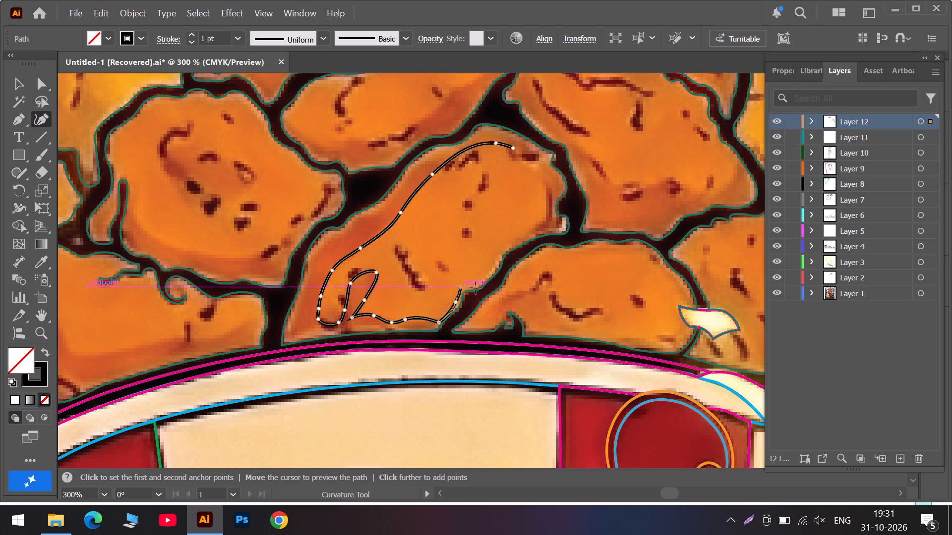
click(476, 282)
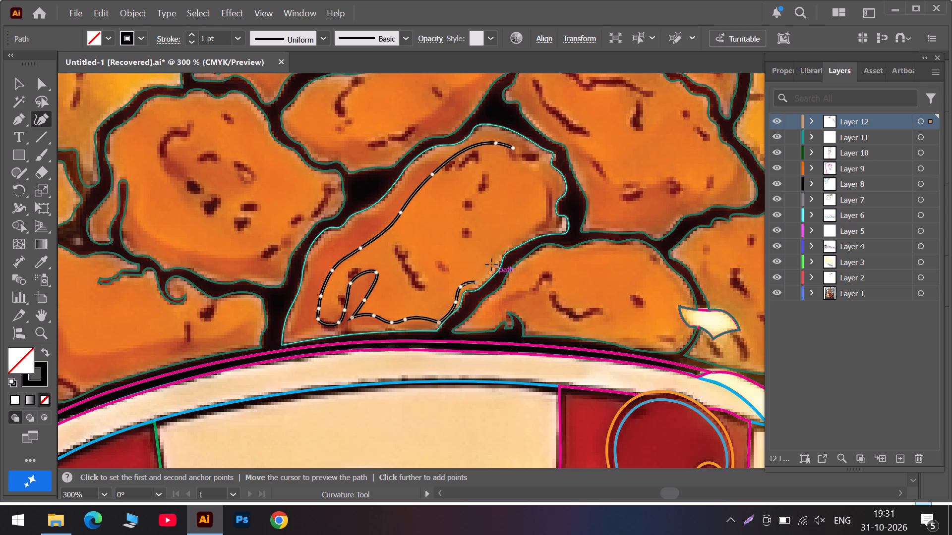
click(495, 260)
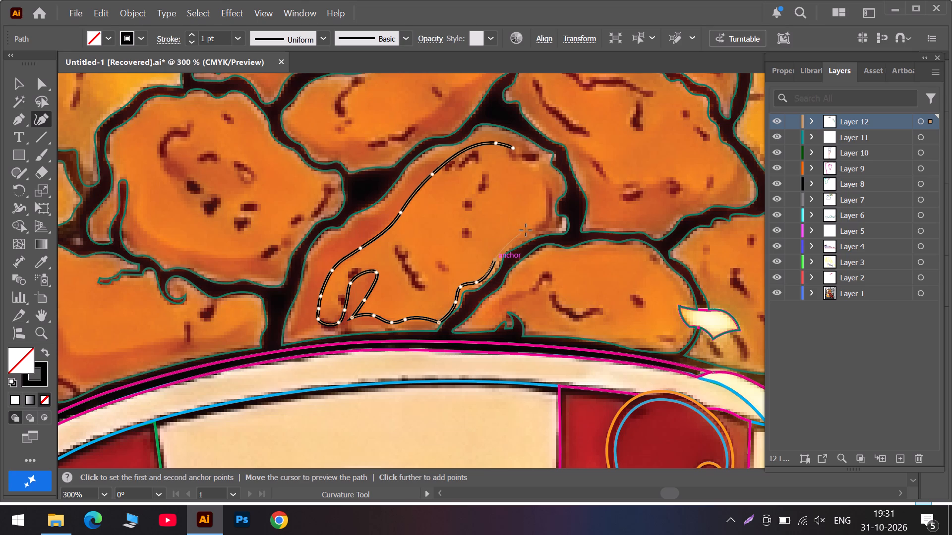
click(526, 229)
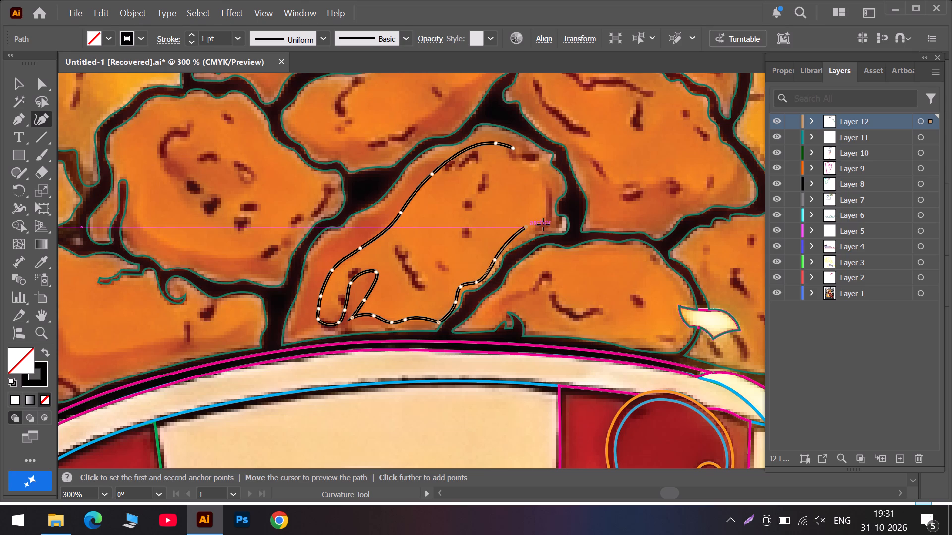
click(539, 224)
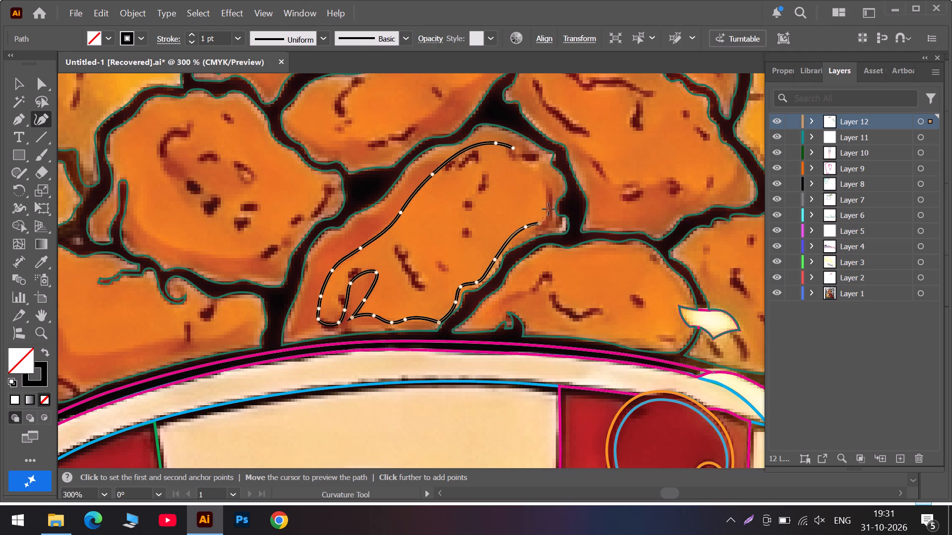
click(548, 209)
click(544, 180)
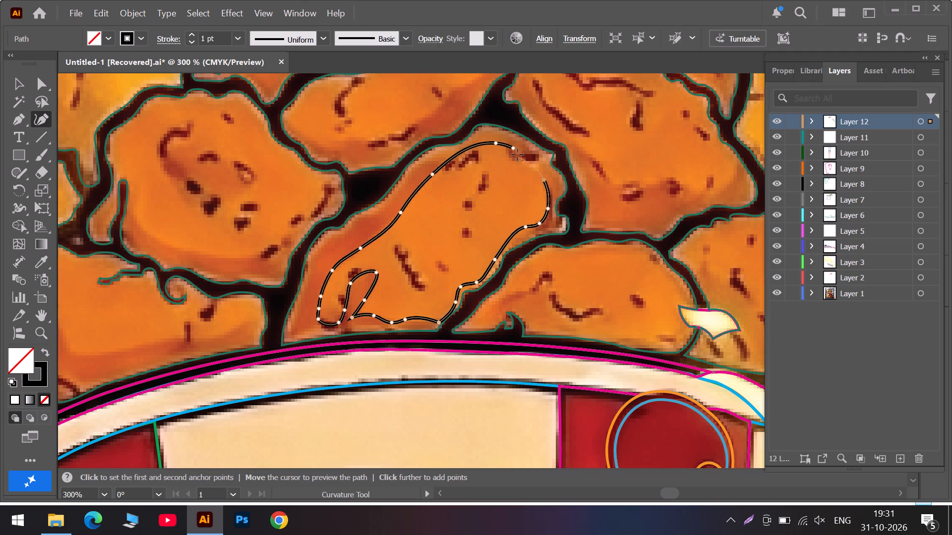
click(513, 148)
Pull the closed outline's upper-right segment slightly inward with an added anchor point.
drag(539, 178, 529, 162)
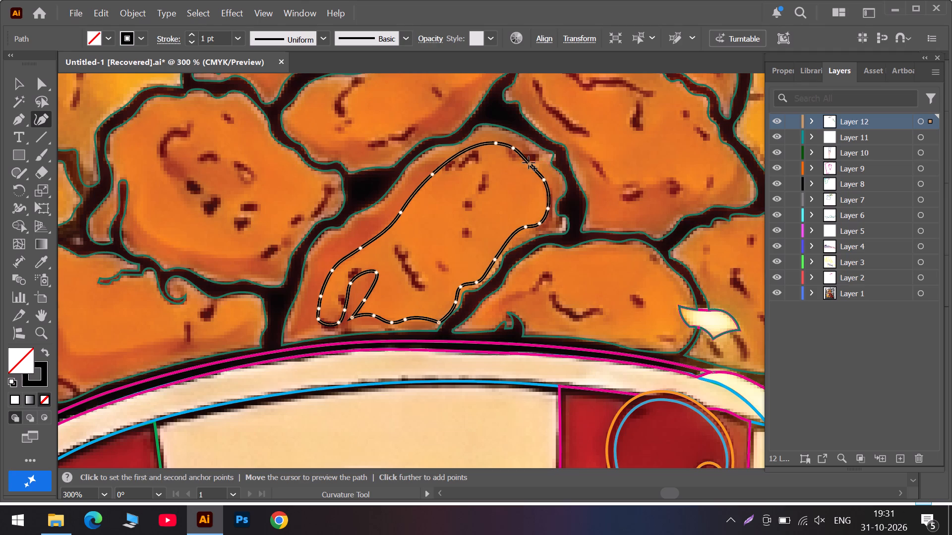
drag(529, 162, 528, 161)
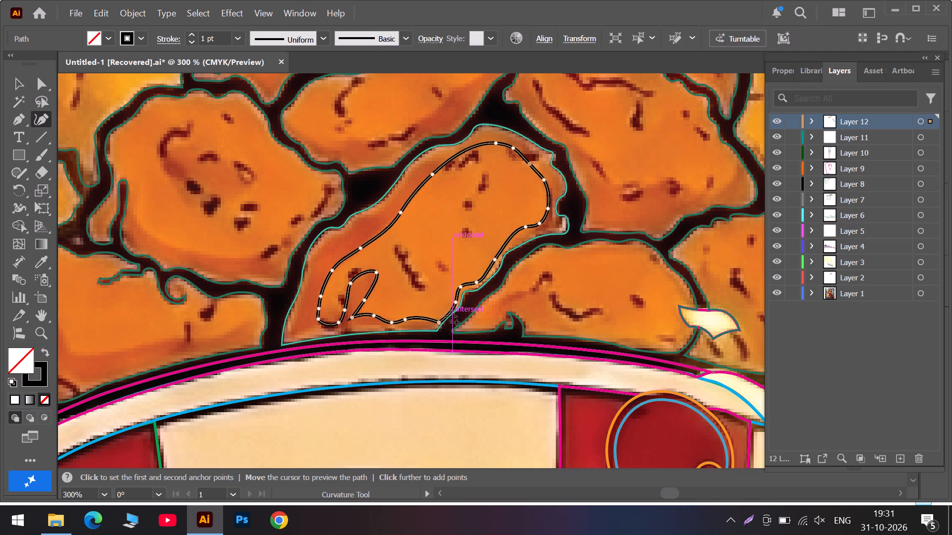
Set the rock shading outline's stroke weight to 0.5 pt.
alt+scroll(451, 317, up, 5)
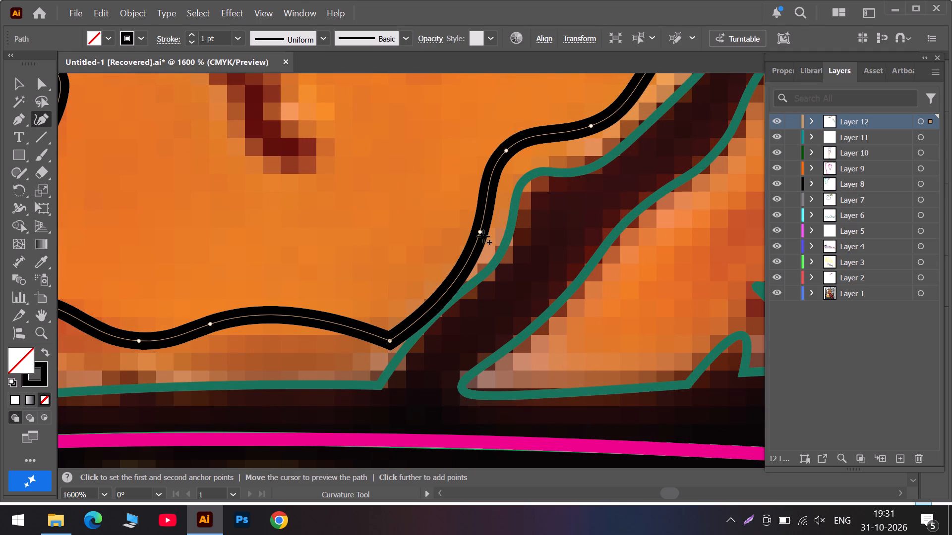
triple_click(191, 40)
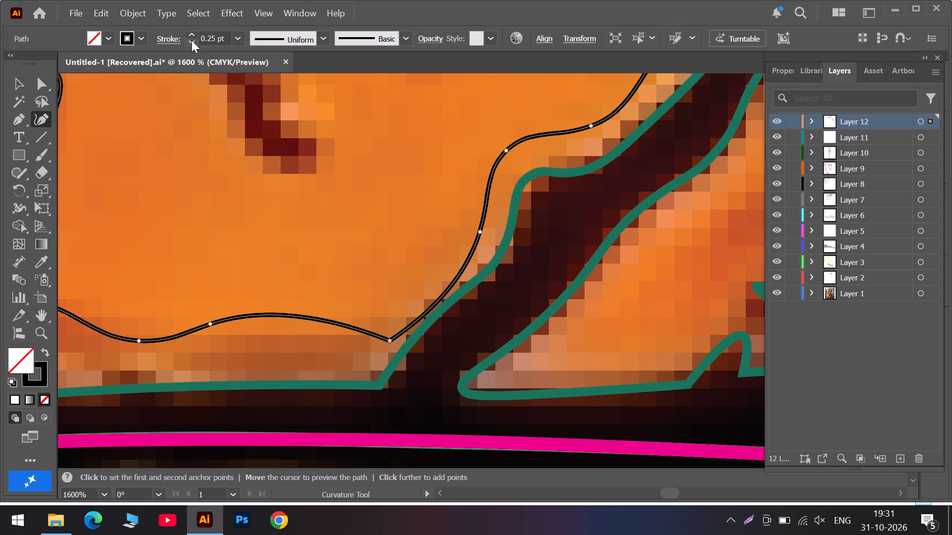
click(191, 31)
click(192, 33)
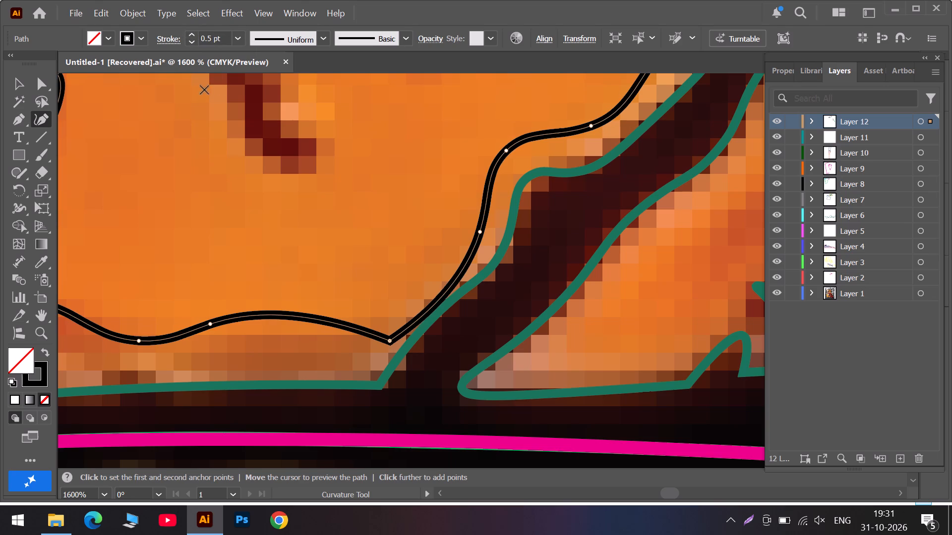
Set the closed shading outline's stroke weight to 0.25 pt.
click(192, 44)
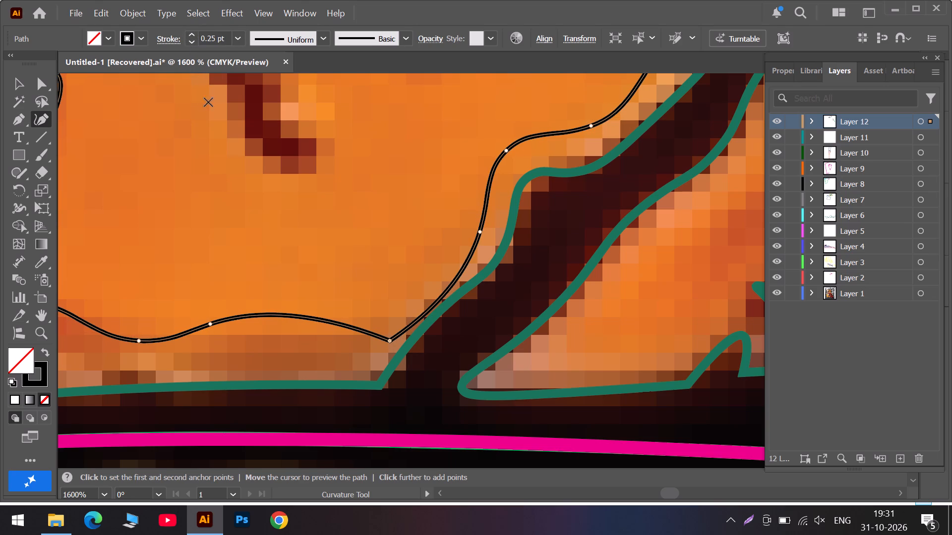
Reposition the closed outline's lower-right corner point slightly inward, clear of the piece's dark edge line.
alt+scroll(383, 340, down, 3)
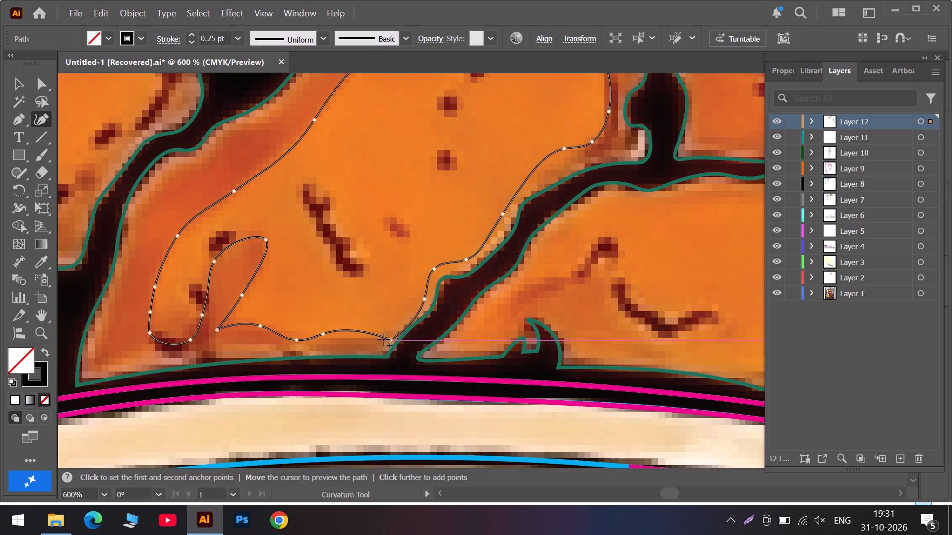
drag(390, 338, 389, 349)
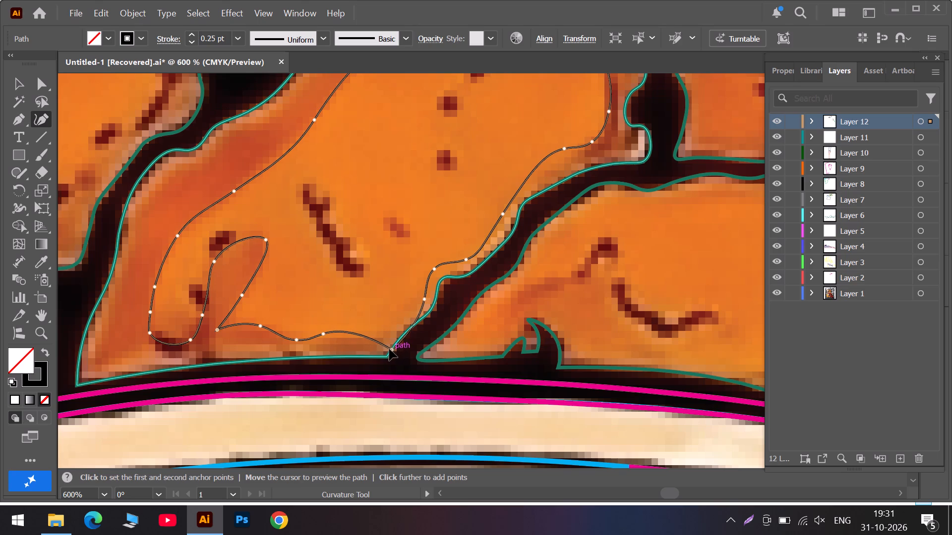
drag(389, 349, 394, 344)
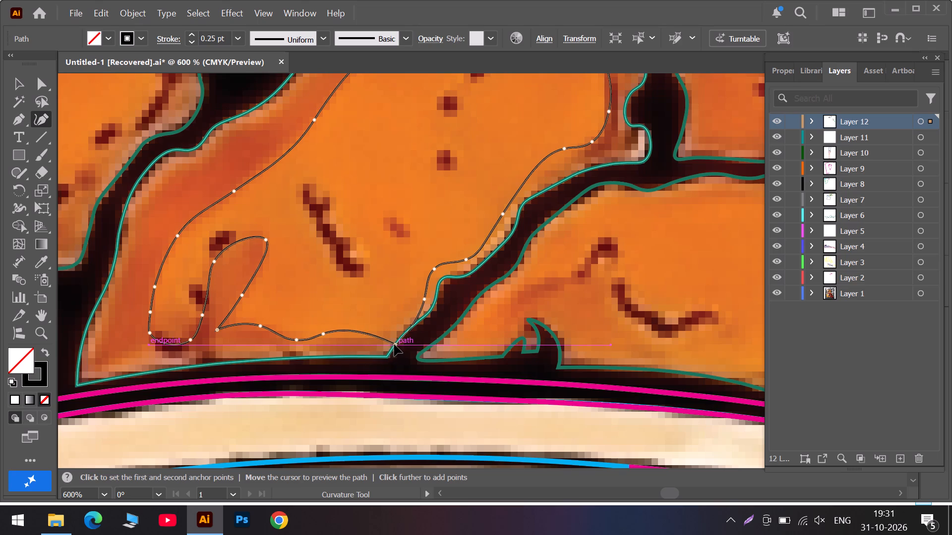
drag(394, 344, 382, 349)
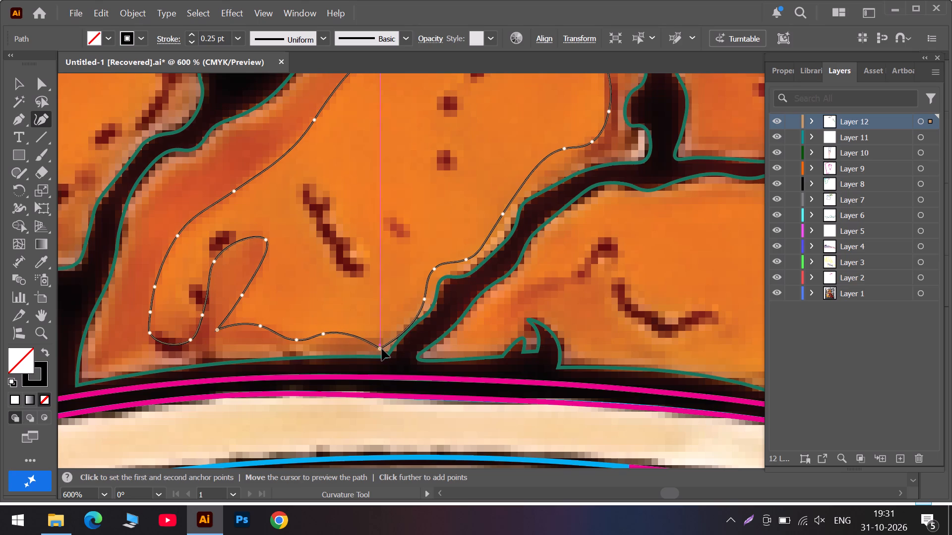
drag(382, 349, 380, 339)
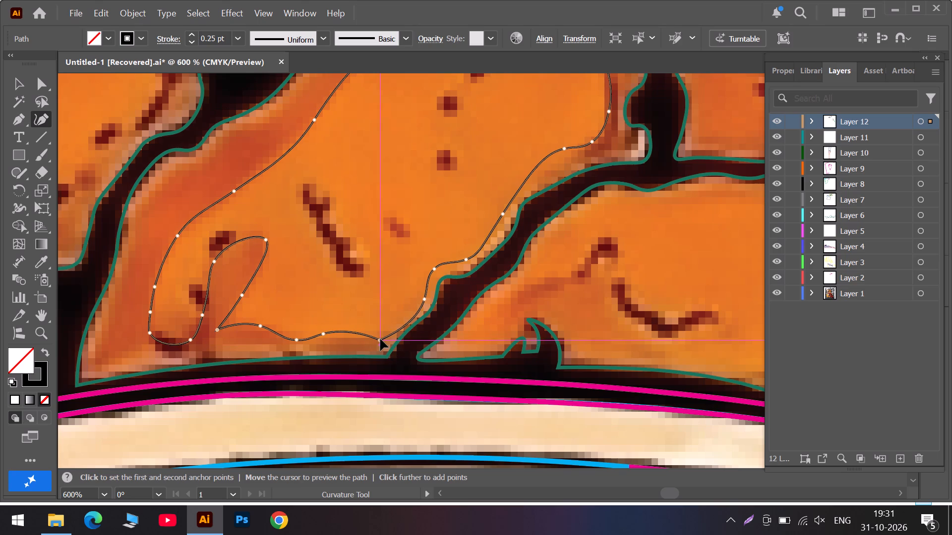
drag(380, 339, 377, 339)
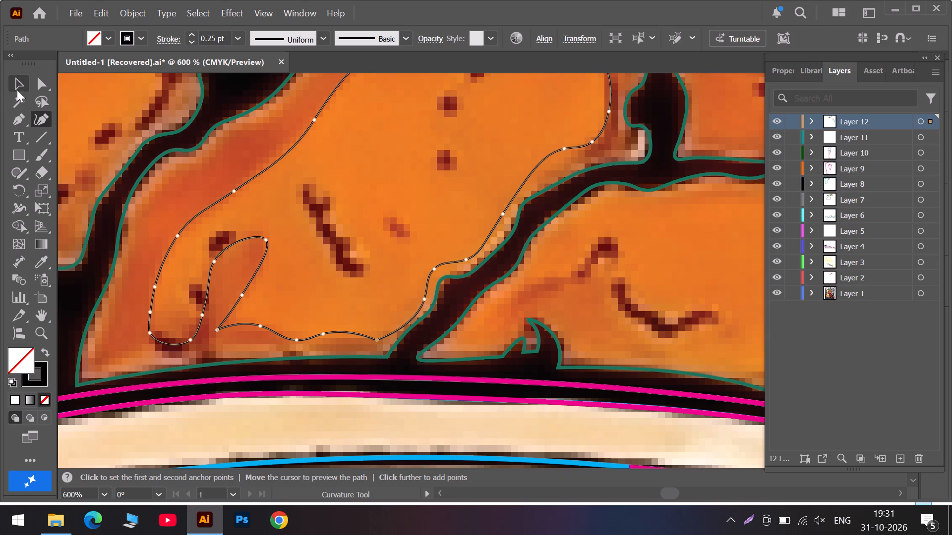
Start a Curvature path inside the elongated orange piece above and trace around its left end to the lower-left shading edge.
click(19, 81)
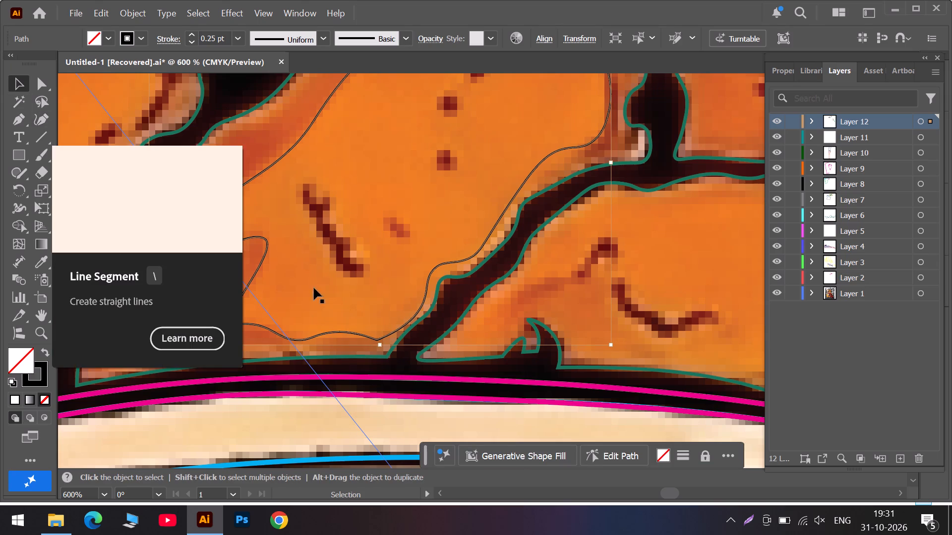
scroll(461, 334, up, 2)
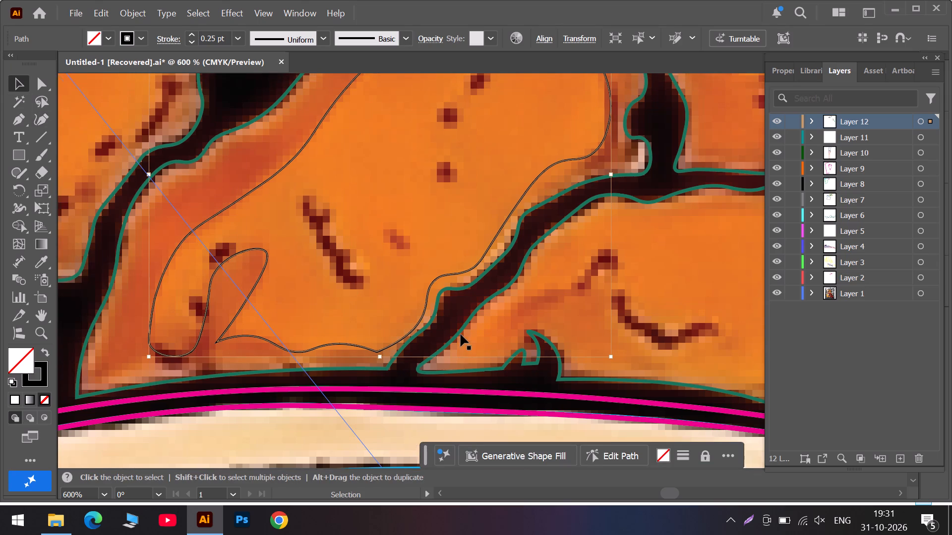
scroll(461, 334, up, 4)
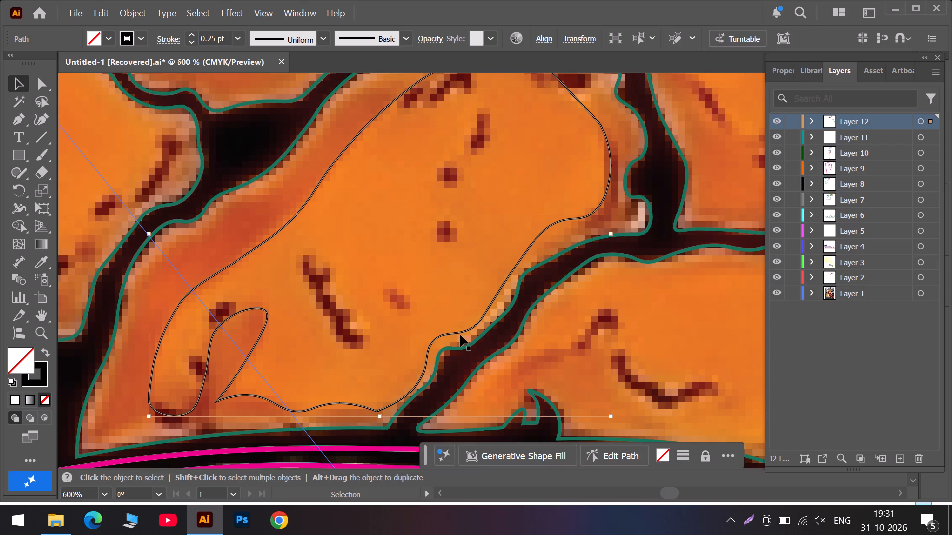
scroll(460, 335, up, 15)
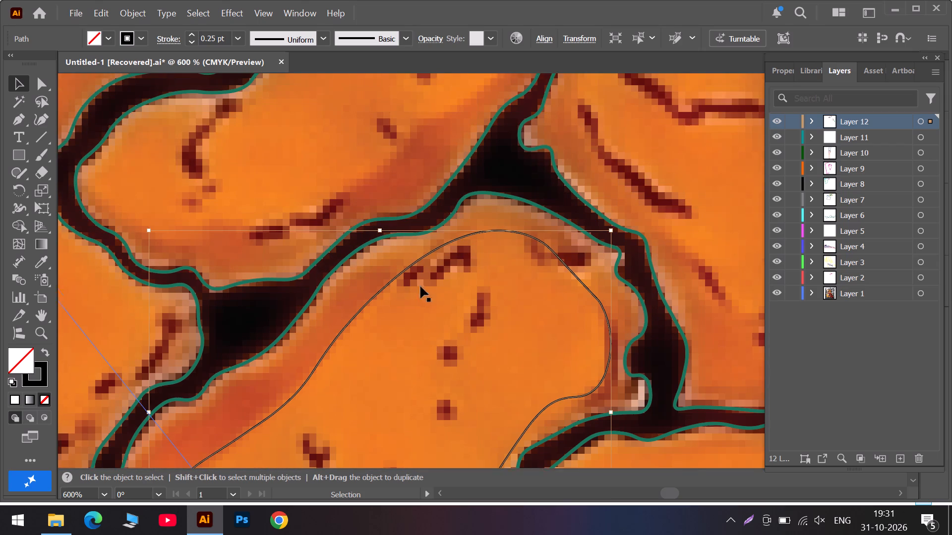
scroll(408, 274, up, 5)
scroll(393, 230, up, 11)
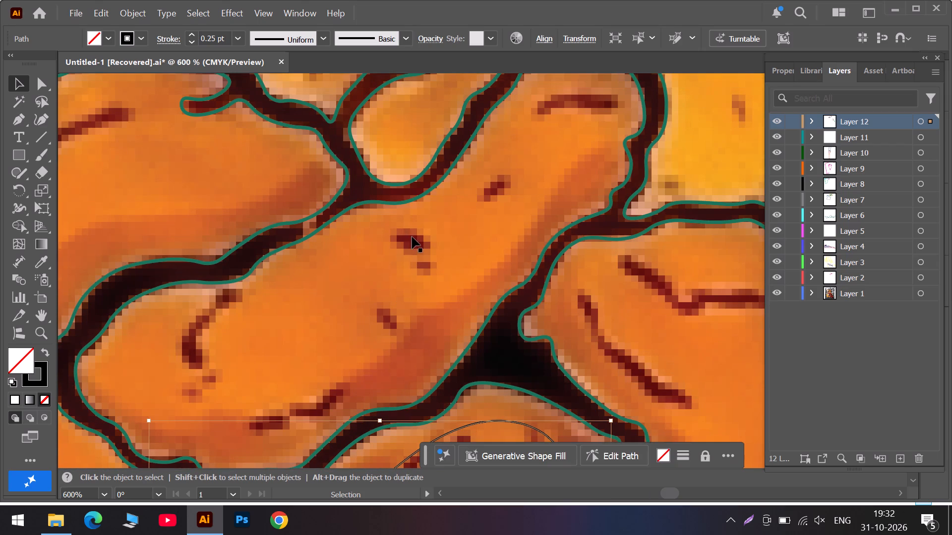
scroll(412, 237, up, 1)
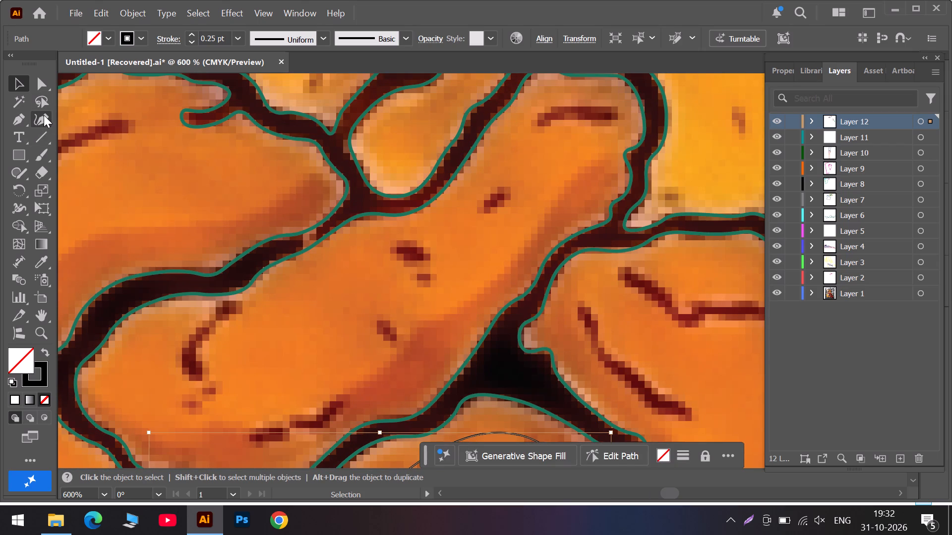
click(44, 115)
click(185, 320)
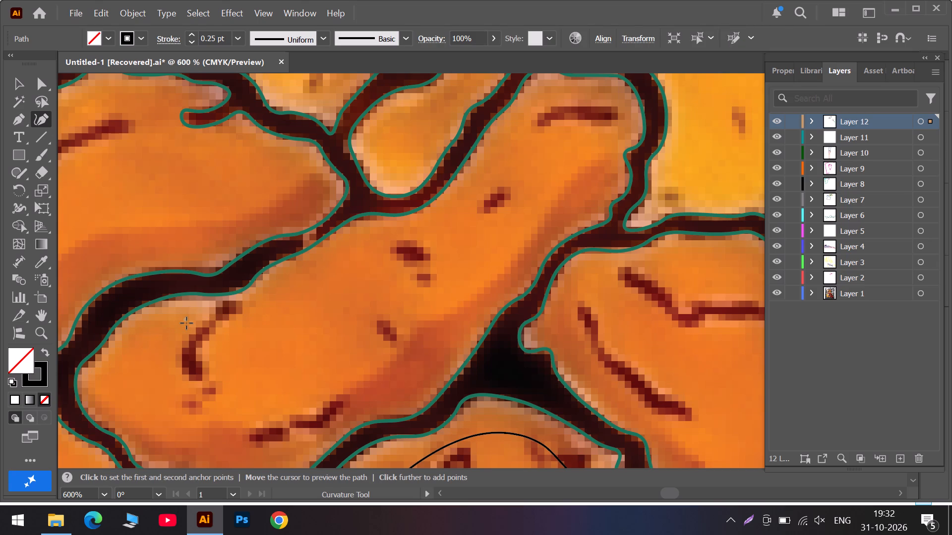
alt+scroll(187, 323, down, 5)
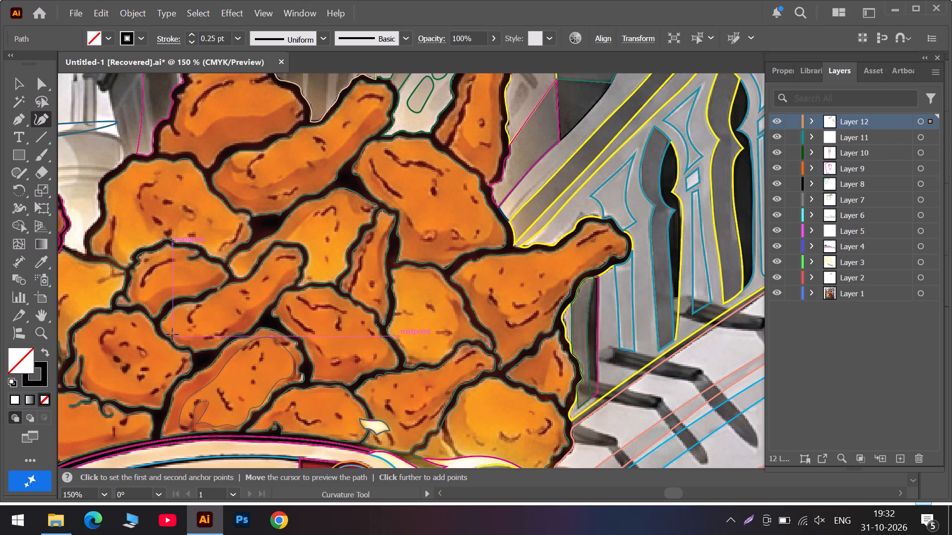
alt+scroll(172, 334, up, 1)
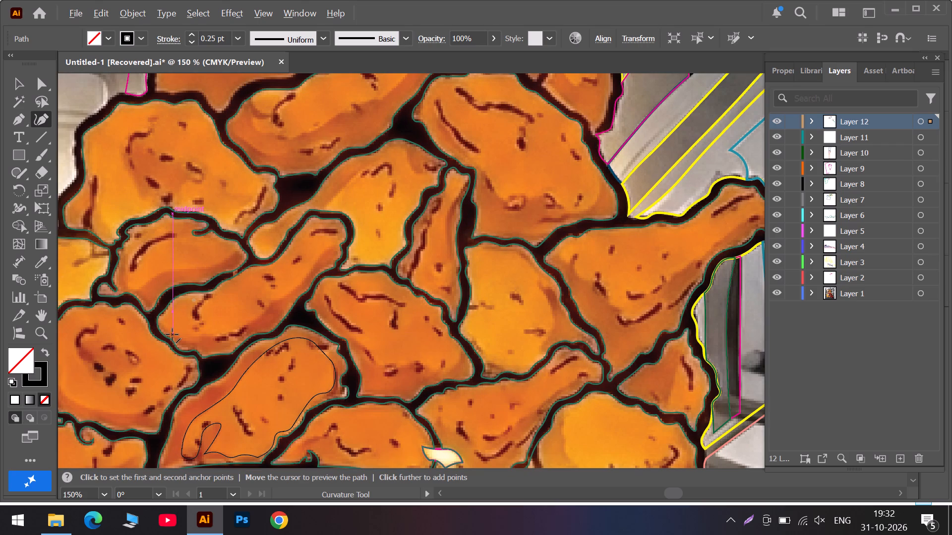
alt+scroll(172, 334, up, 2)
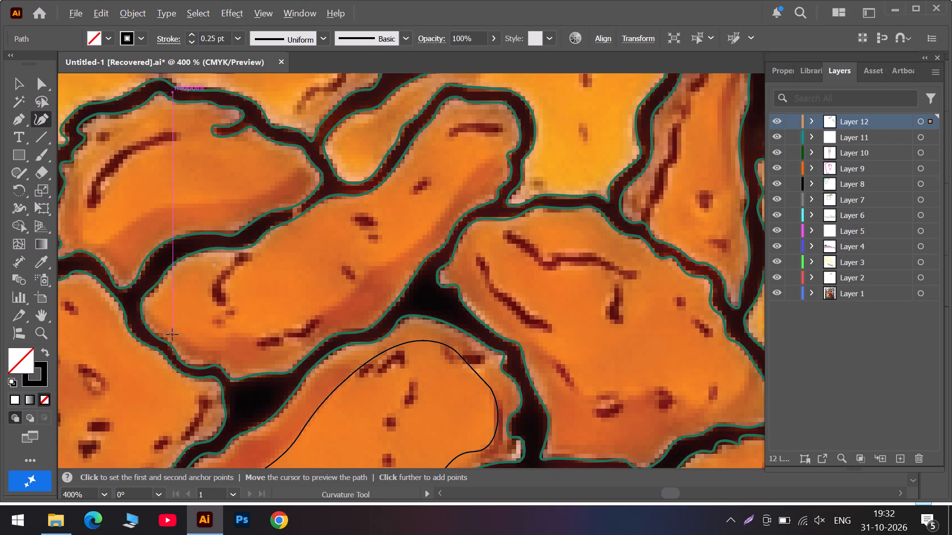
click(173, 294)
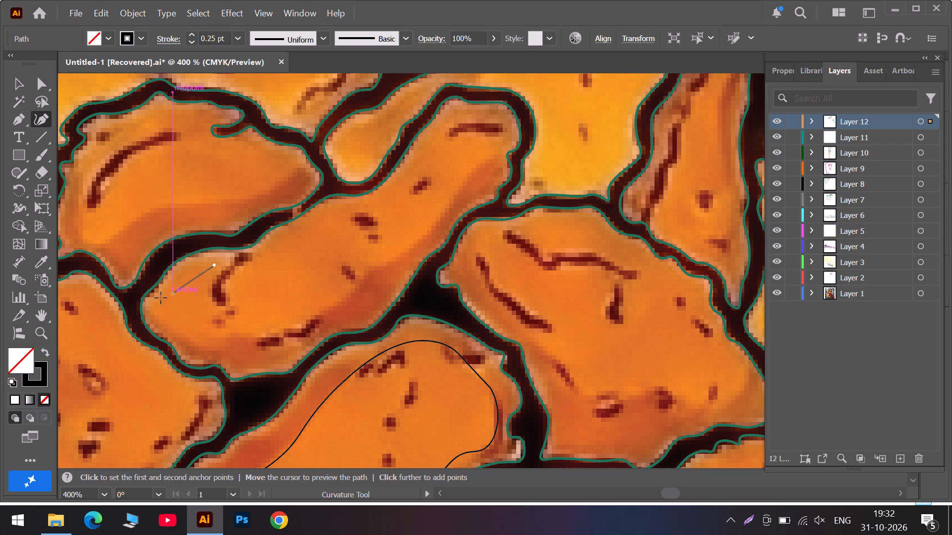
click(148, 310)
click(166, 323)
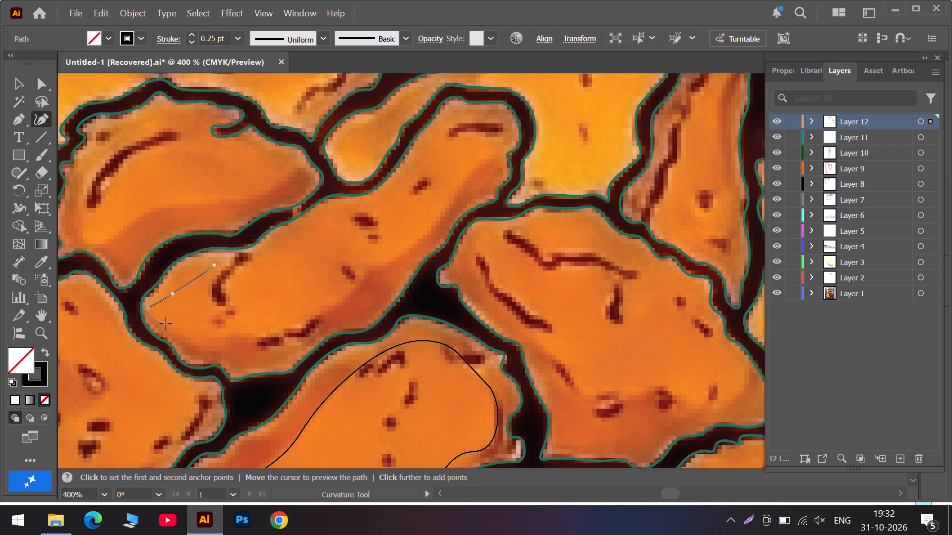
click(190, 342)
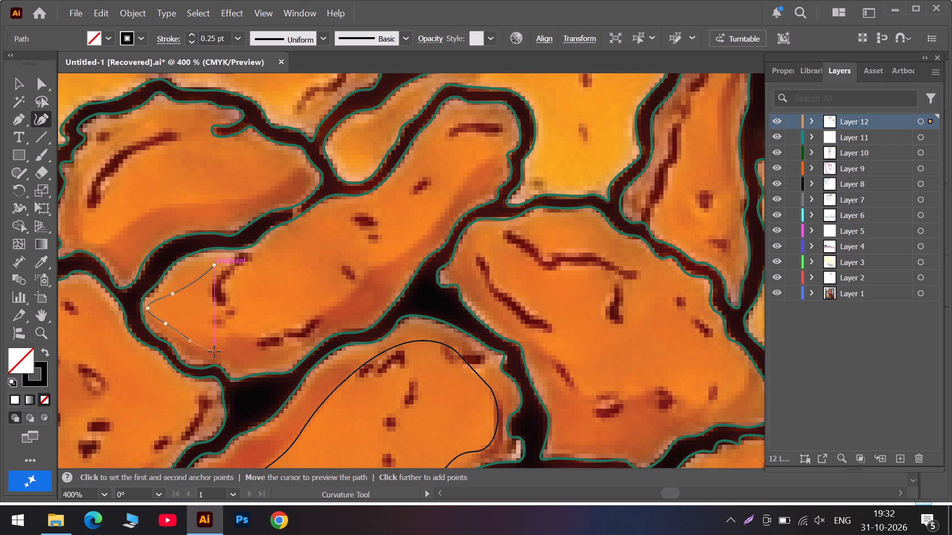
click(214, 352)
Extend the path along the elongated piece's lower shading edge, past the dark marks to the bend near its middle.
click(227, 342)
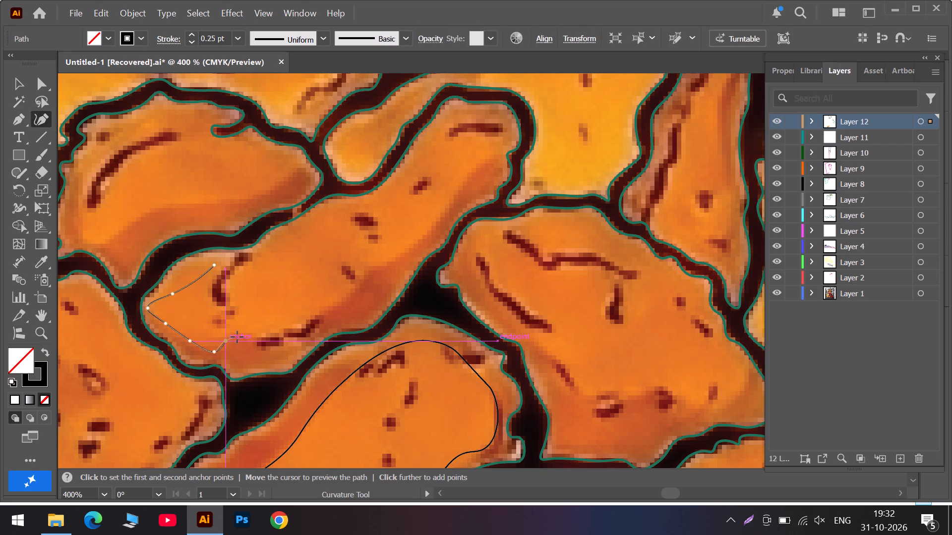
click(240, 336)
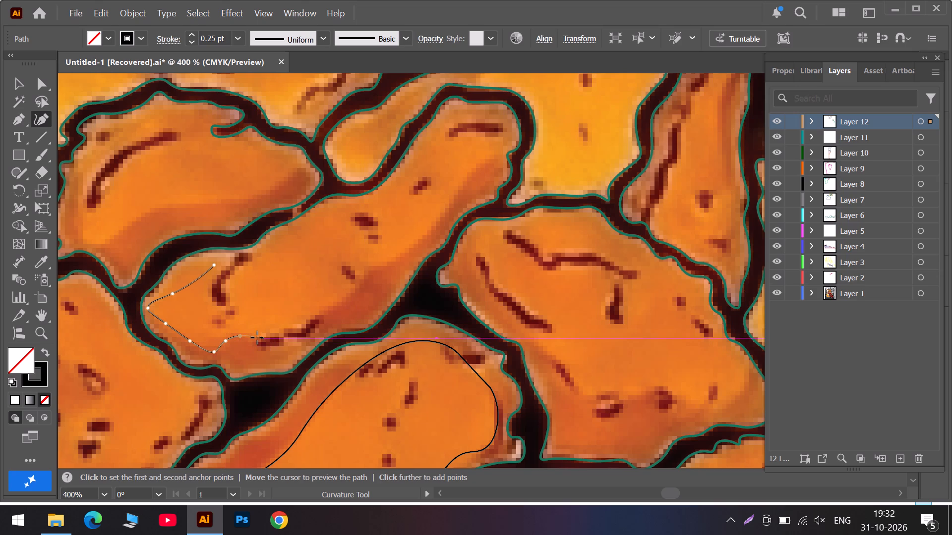
click(257, 337)
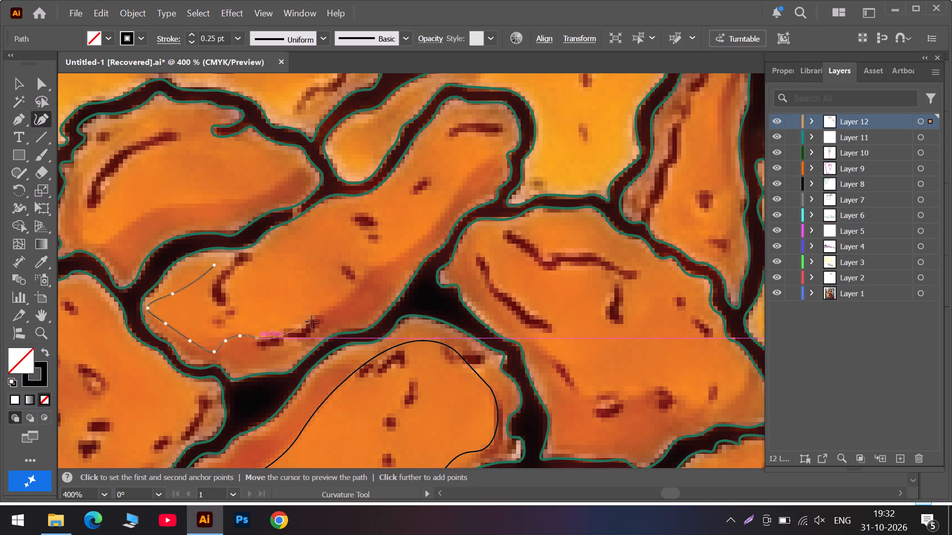
click(315, 319)
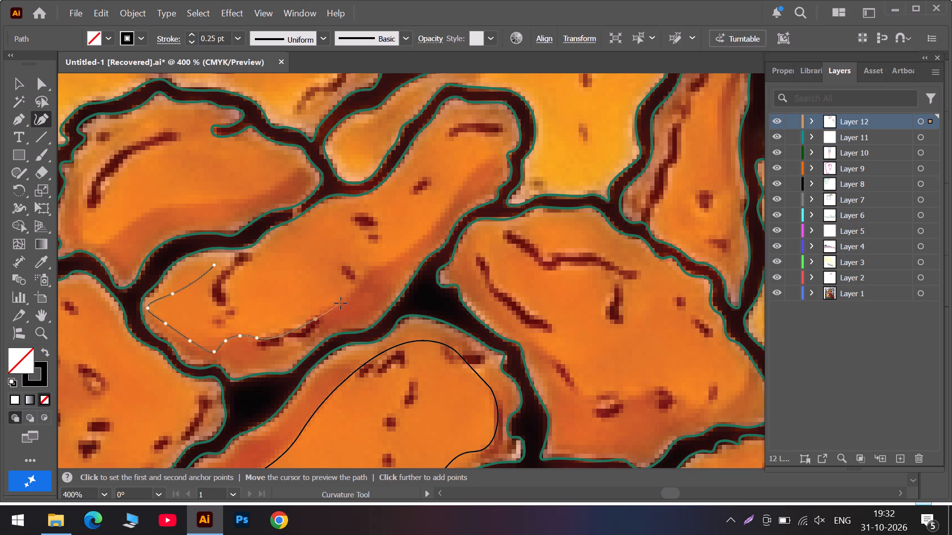
click(341, 303)
click(366, 275)
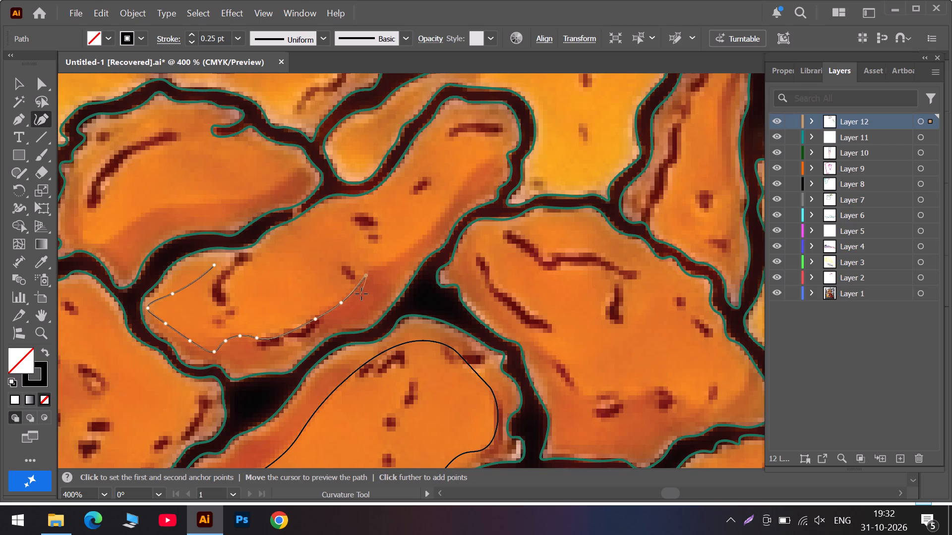
alt+scroll(361, 294, up, 2)
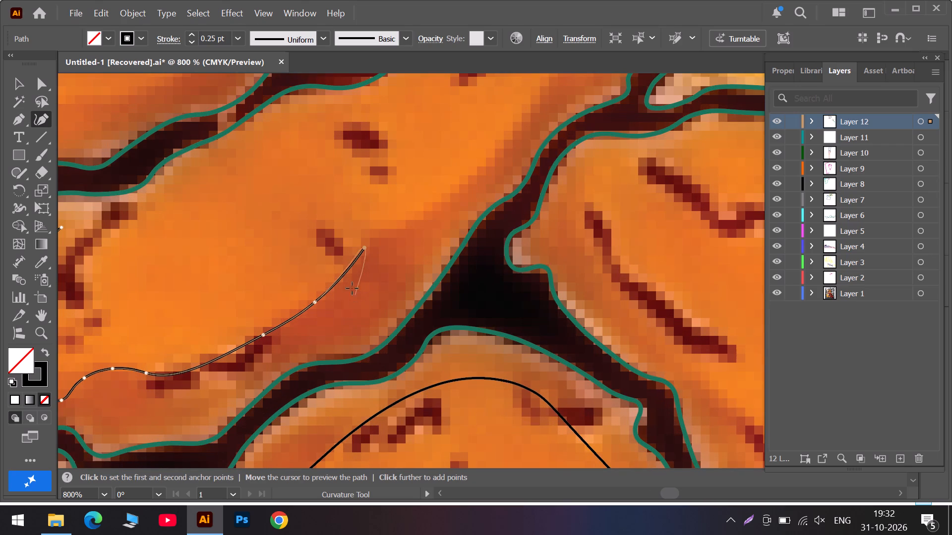
click(352, 263)
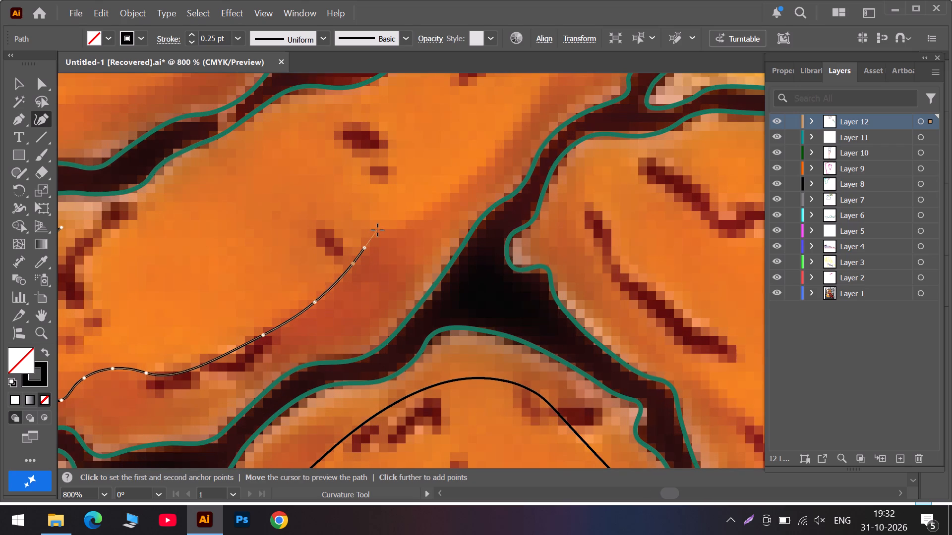
click(383, 233)
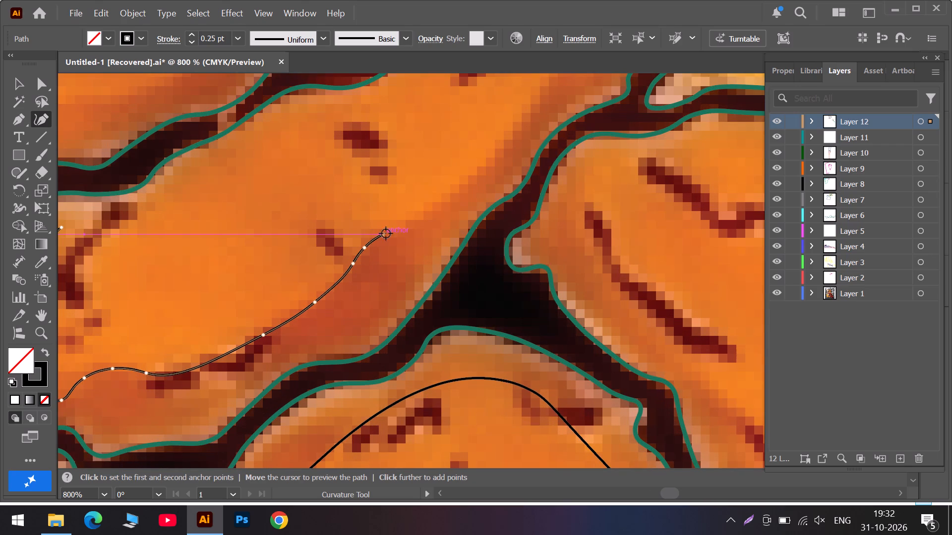
click(410, 223)
Continue the path up the elongated piece's right-hand shading edge to its upper-right end, adding an anchor point near the tip.
scroll(426, 213, up, 6)
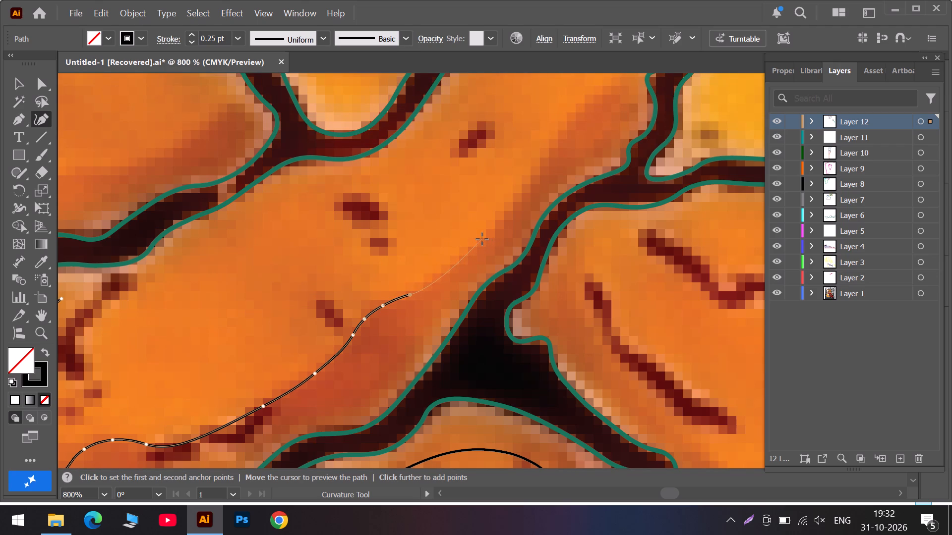
click(481, 239)
scroll(481, 239, up, 7)
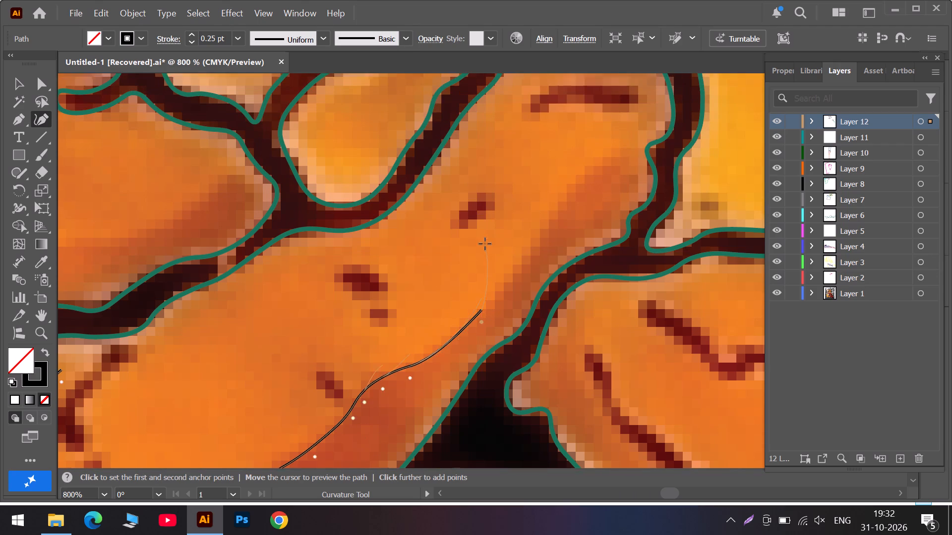
scroll(485, 244, up, 3)
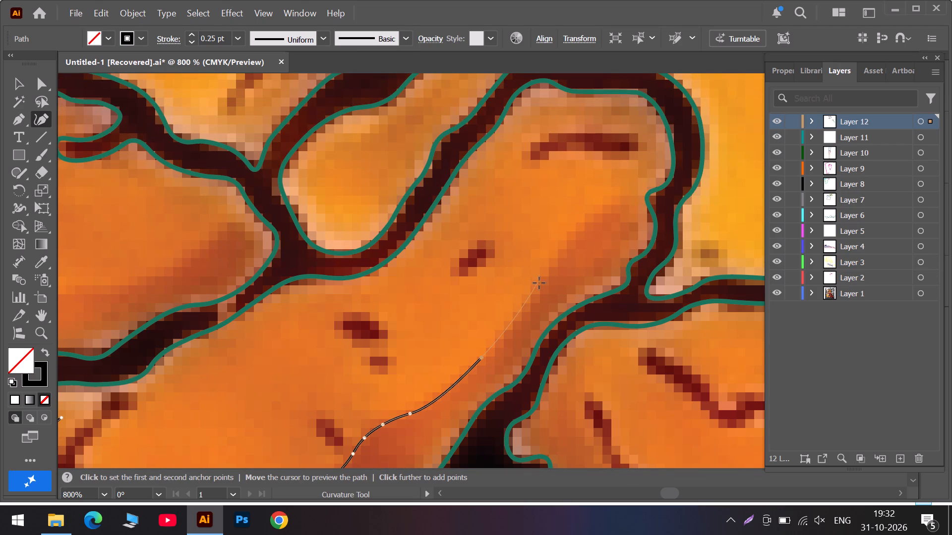
click(536, 289)
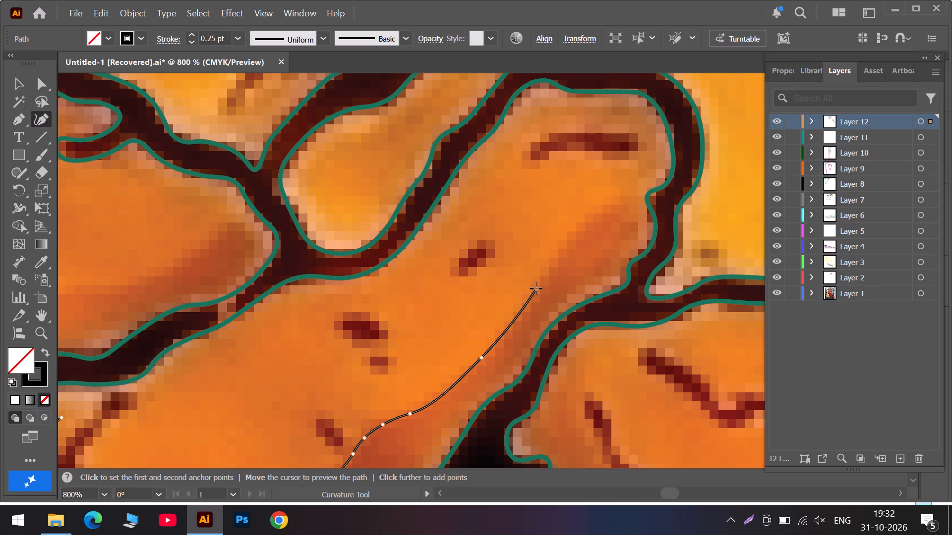
click(572, 239)
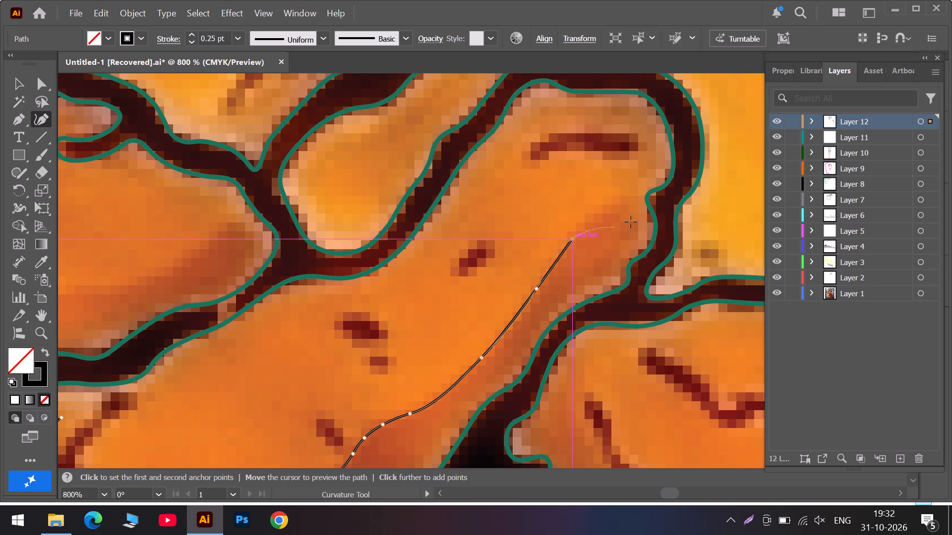
click(628, 200)
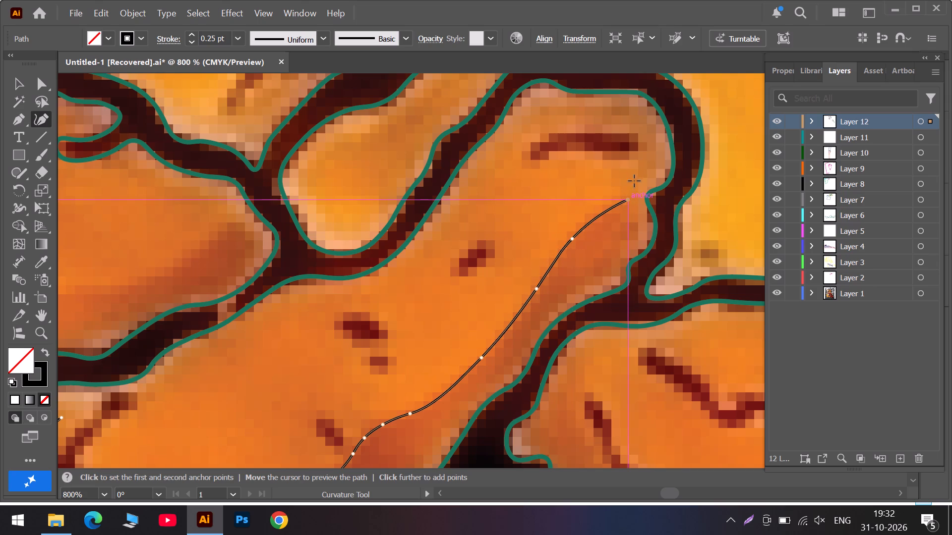
click(613, 203)
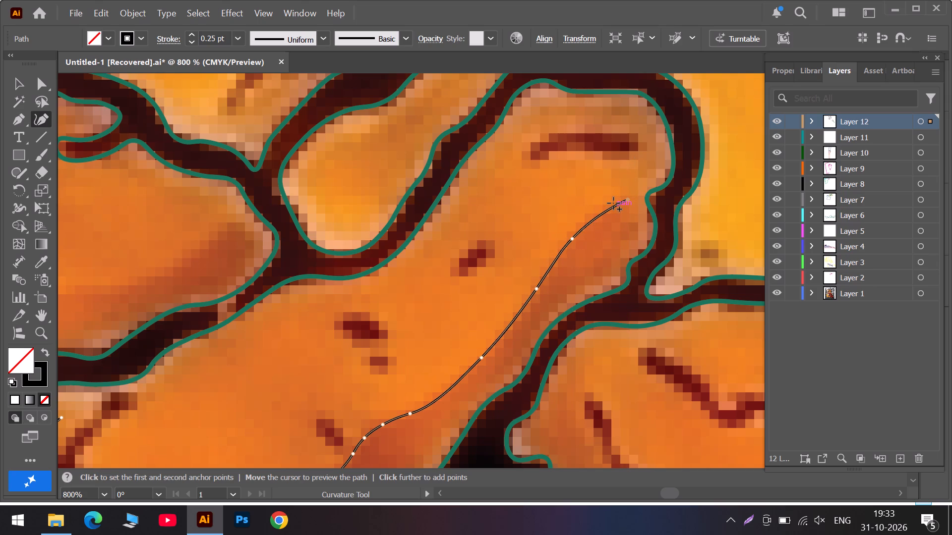
Continue the Curvature path around the elongated piece's rounded upper-right end and onto its upper-left edge.
click(637, 156)
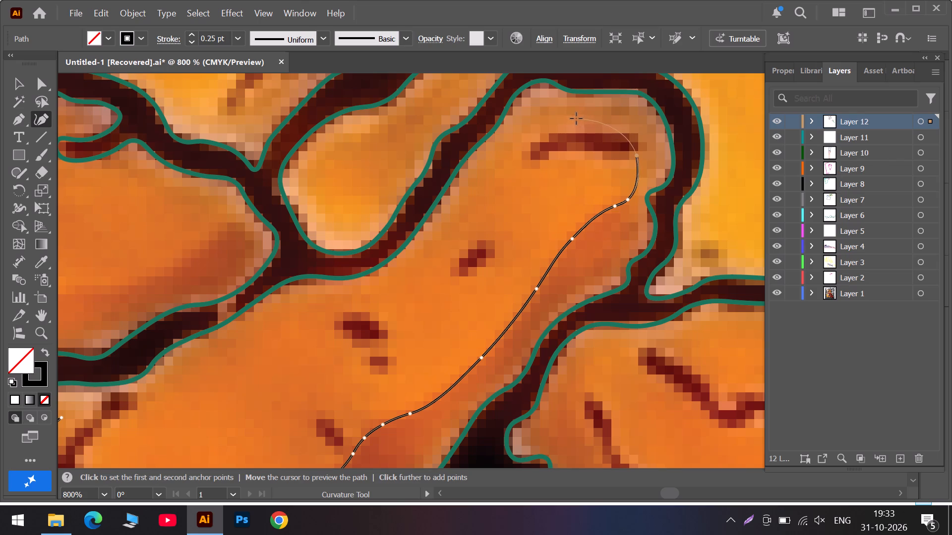
click(576, 118)
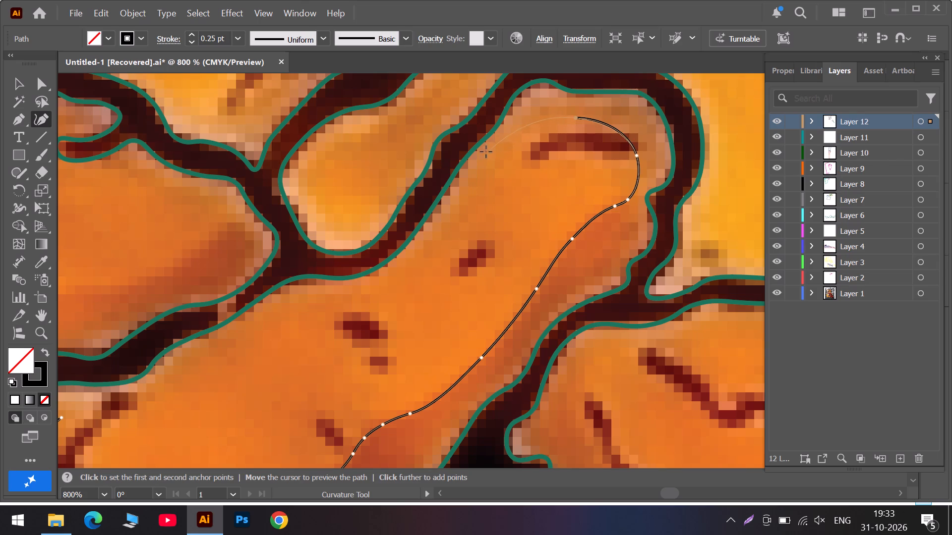
click(473, 157)
drag(473, 157, 452, 177)
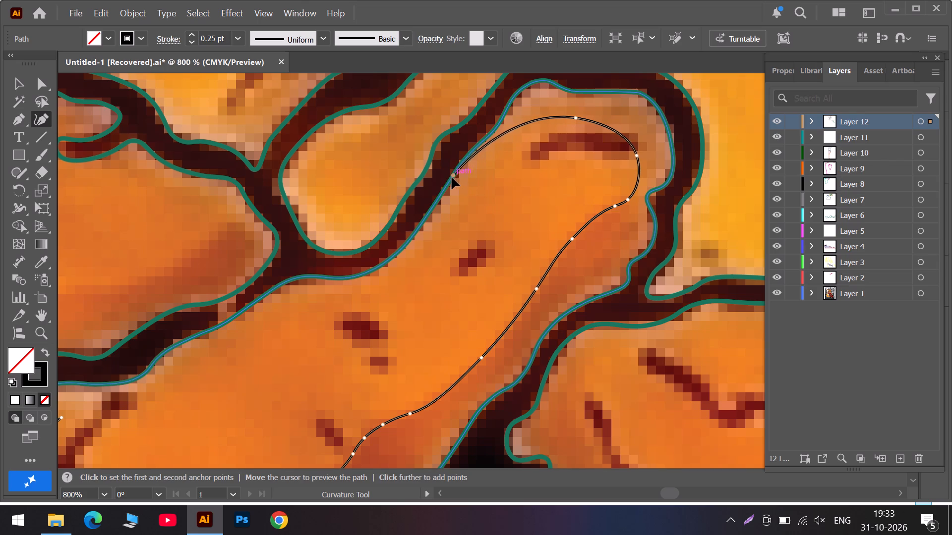
drag(452, 177, 454, 190)
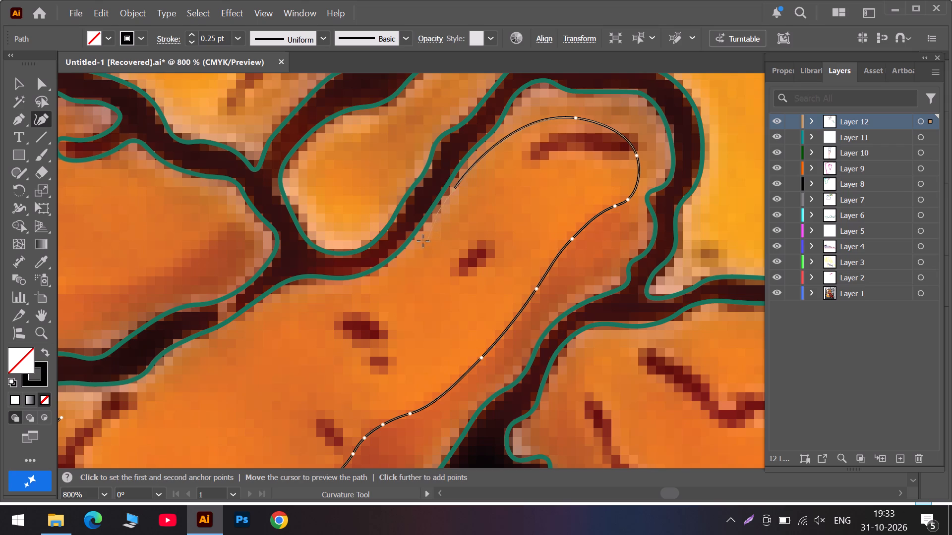
Extend the path along the elongated piece's upper edge and close the outline at its starting anchor point.
click(423, 241)
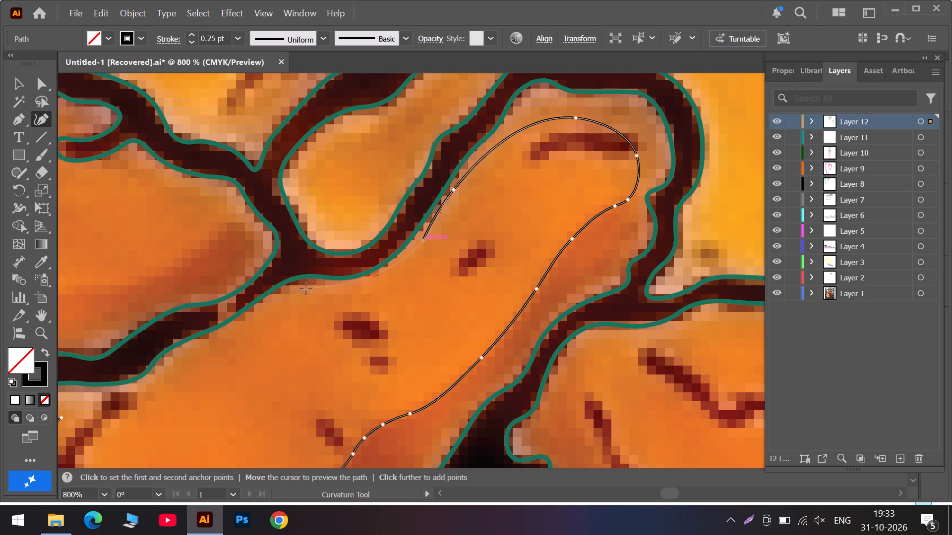
drag(320, 287, 310, 287)
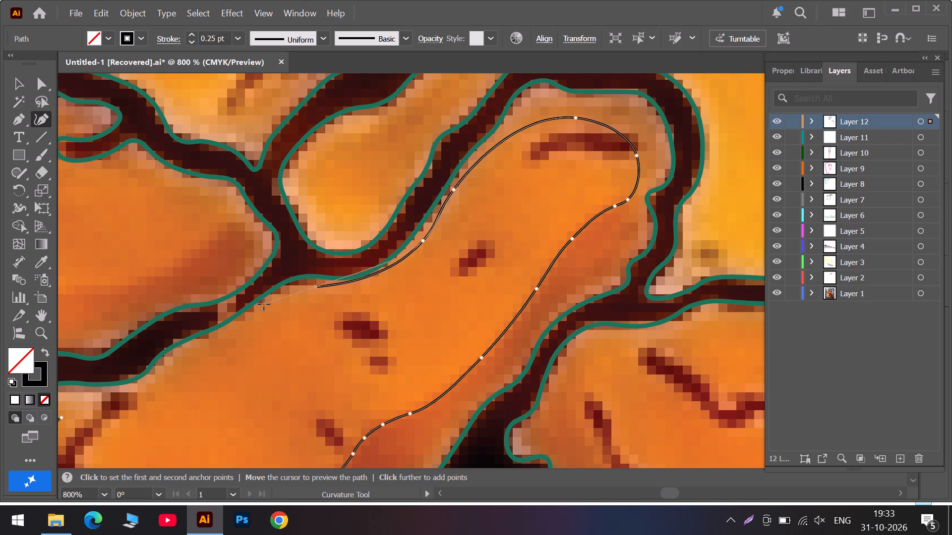
click(260, 305)
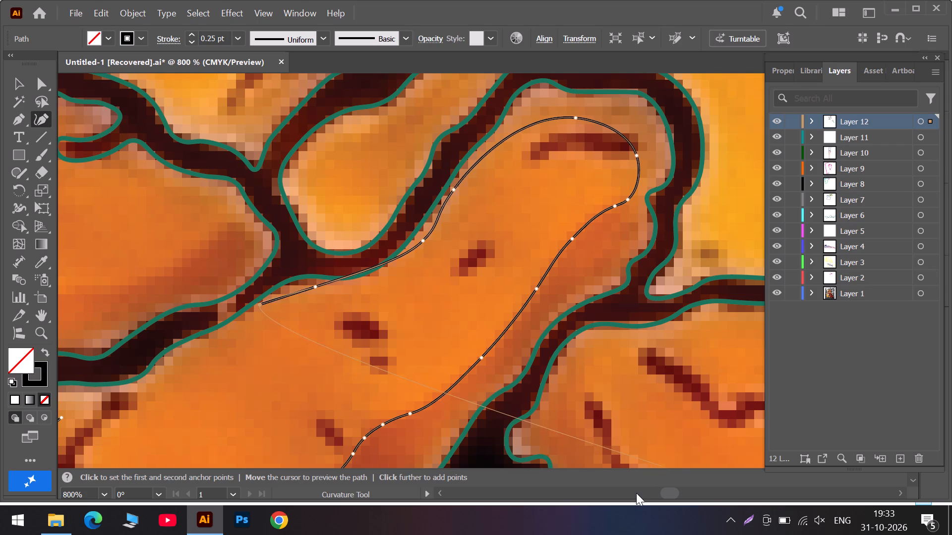
click(636, 493)
scroll(553, 472, down, 4)
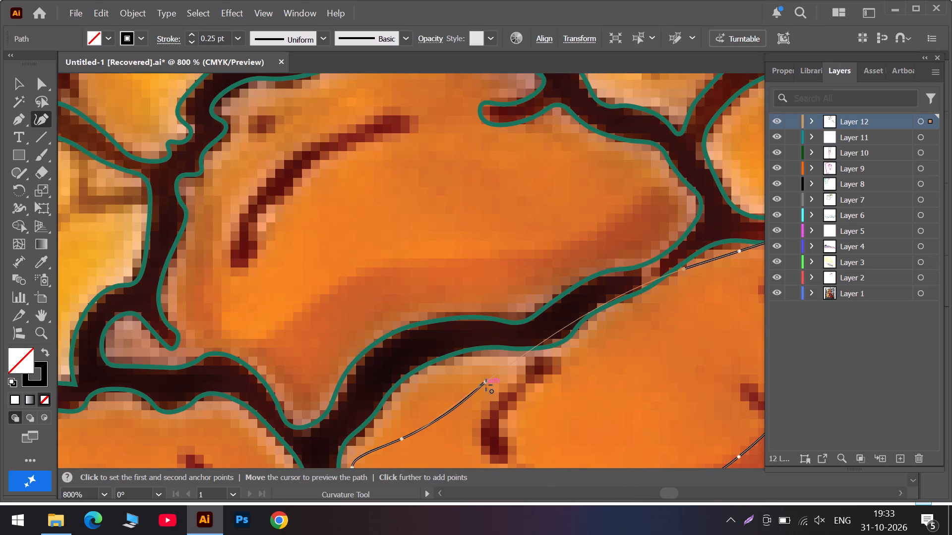
click(485, 380)
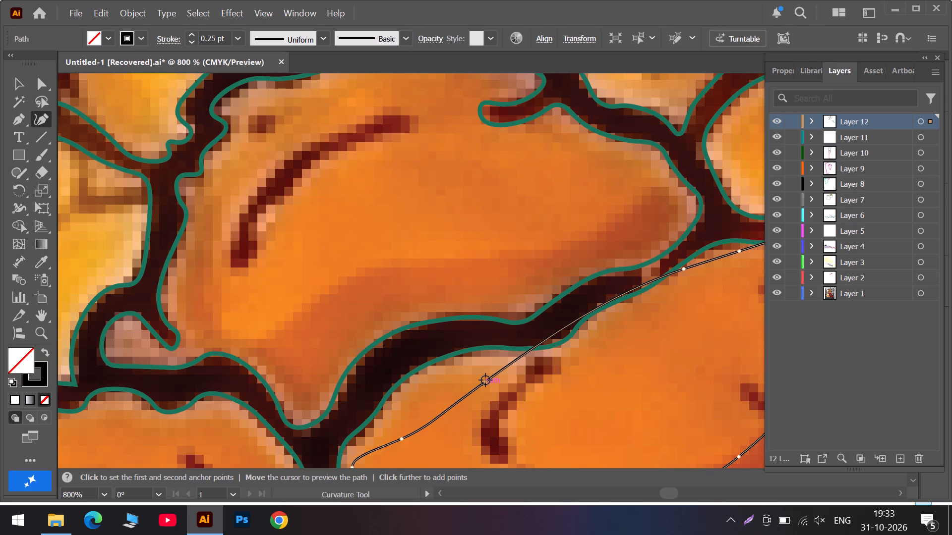
Add an anchor point to the closing segment and position it at the bend of the dark line above the piece.
drag(554, 332, 555, 359)
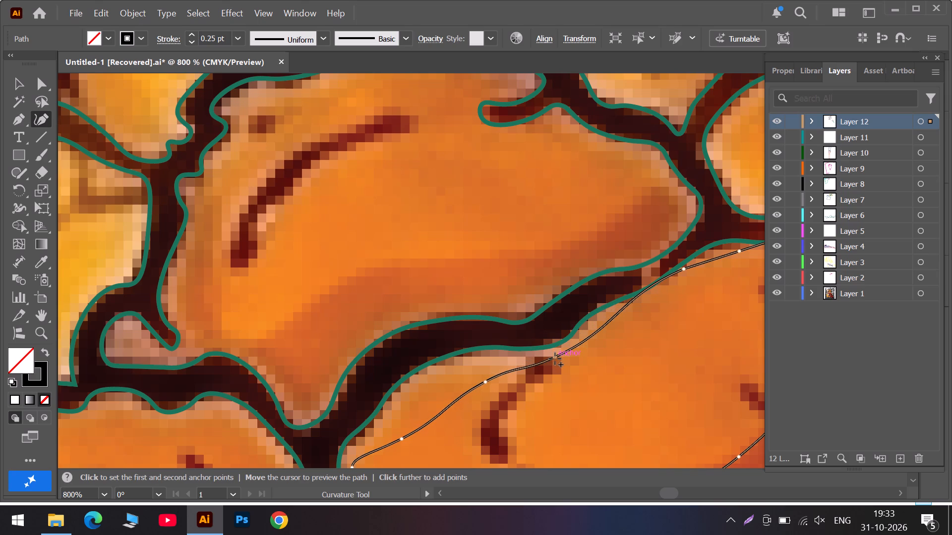
drag(555, 359, 555, 359)
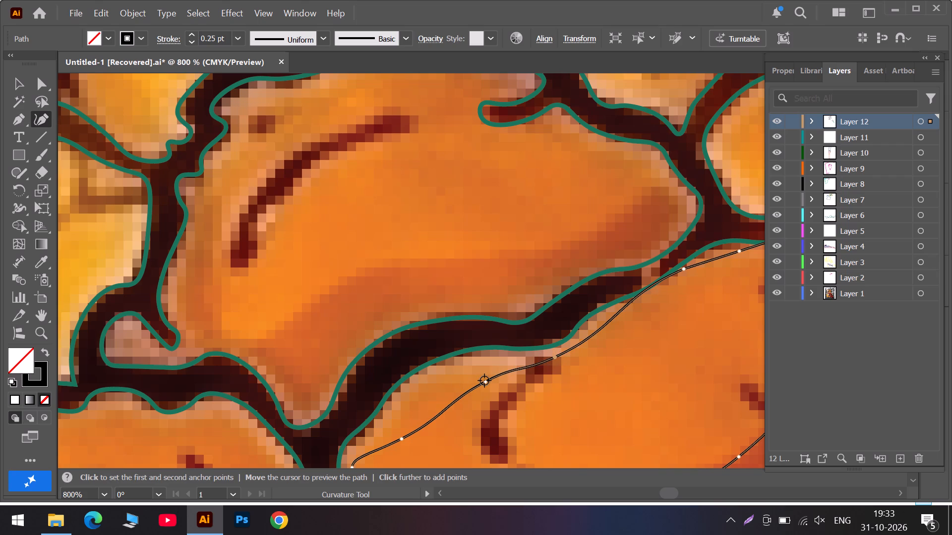
alt+scroll(484, 380, down, 2)
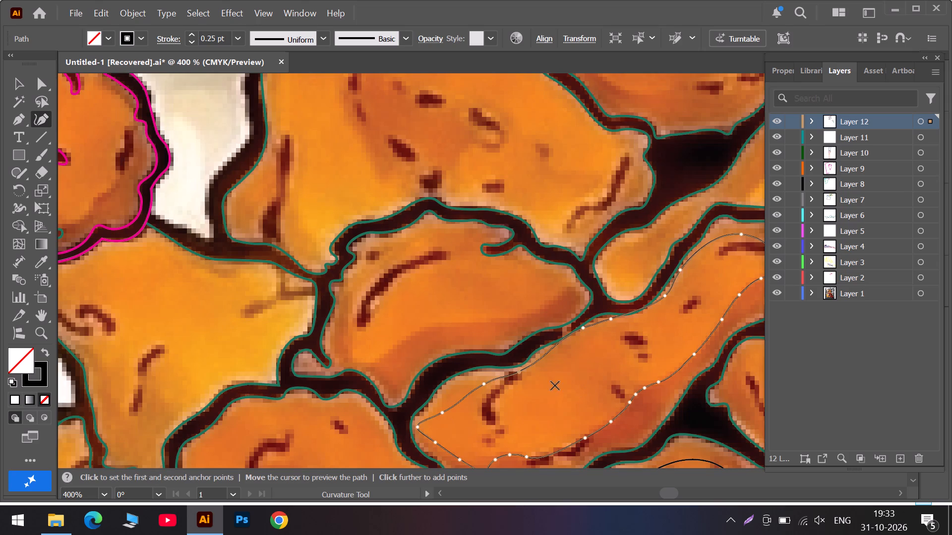
alt+scroll(538, 378, up, 2)
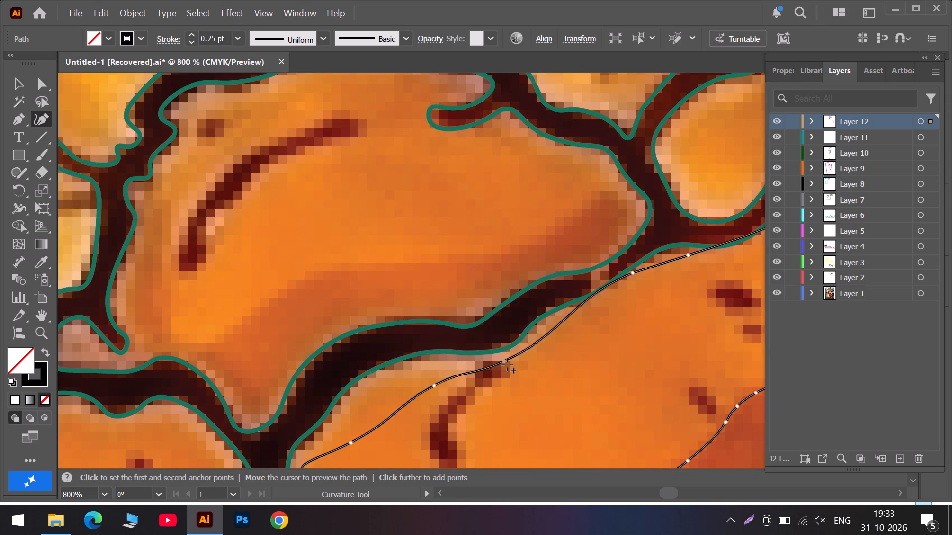
drag(504, 364, 504, 348)
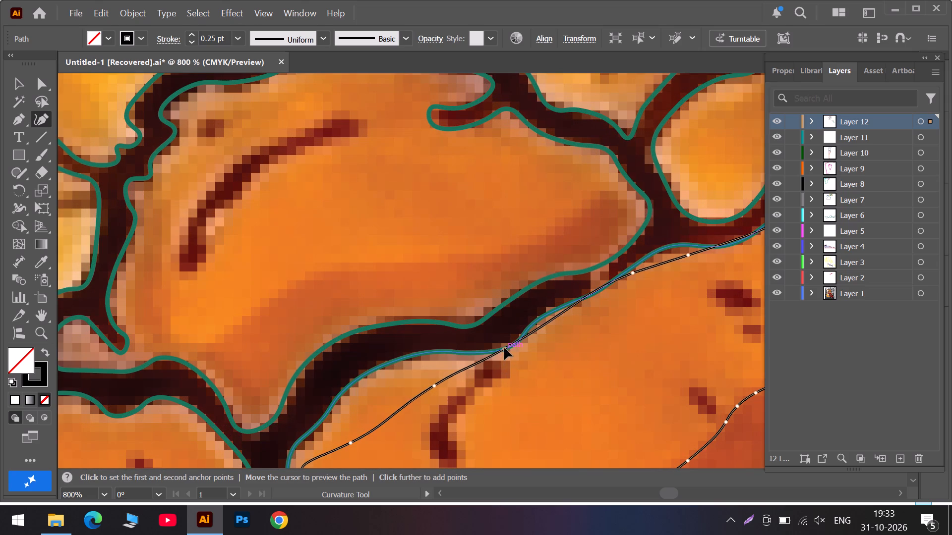
drag(504, 348, 514, 342)
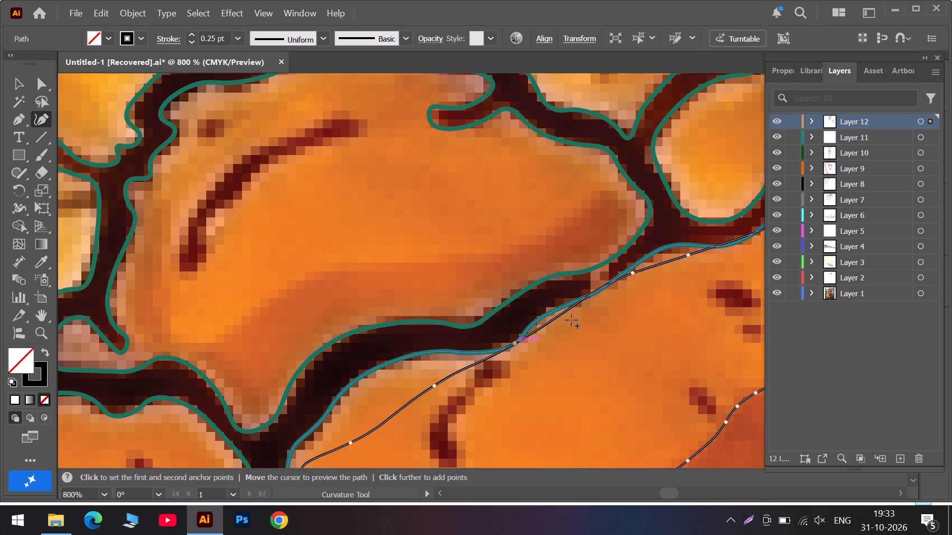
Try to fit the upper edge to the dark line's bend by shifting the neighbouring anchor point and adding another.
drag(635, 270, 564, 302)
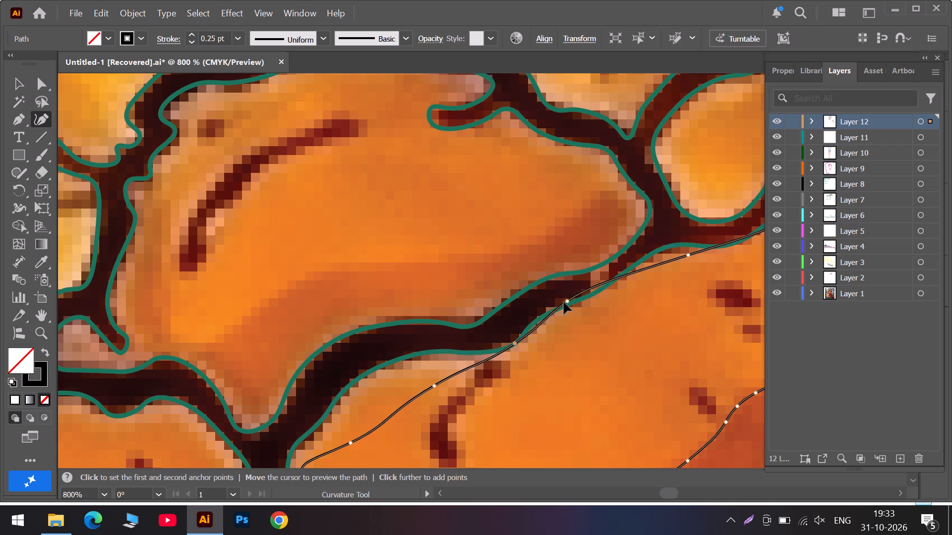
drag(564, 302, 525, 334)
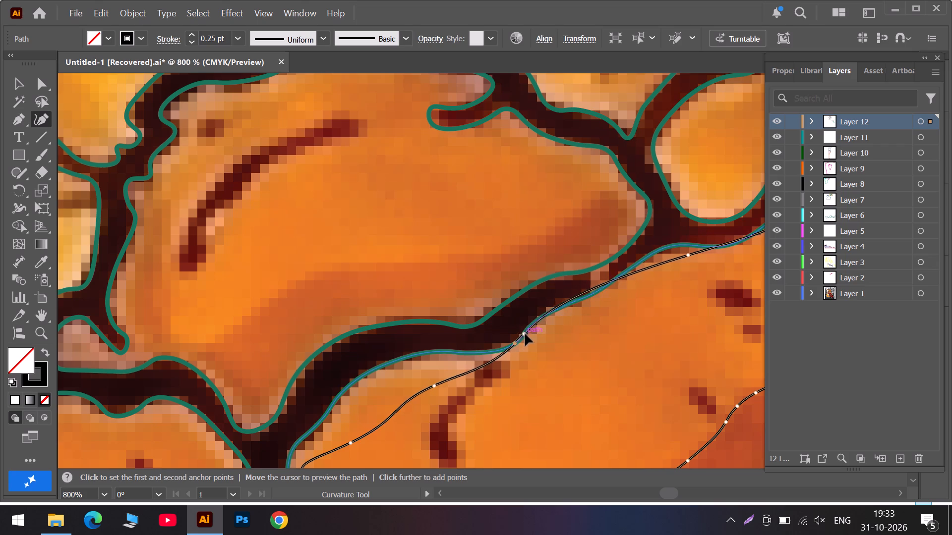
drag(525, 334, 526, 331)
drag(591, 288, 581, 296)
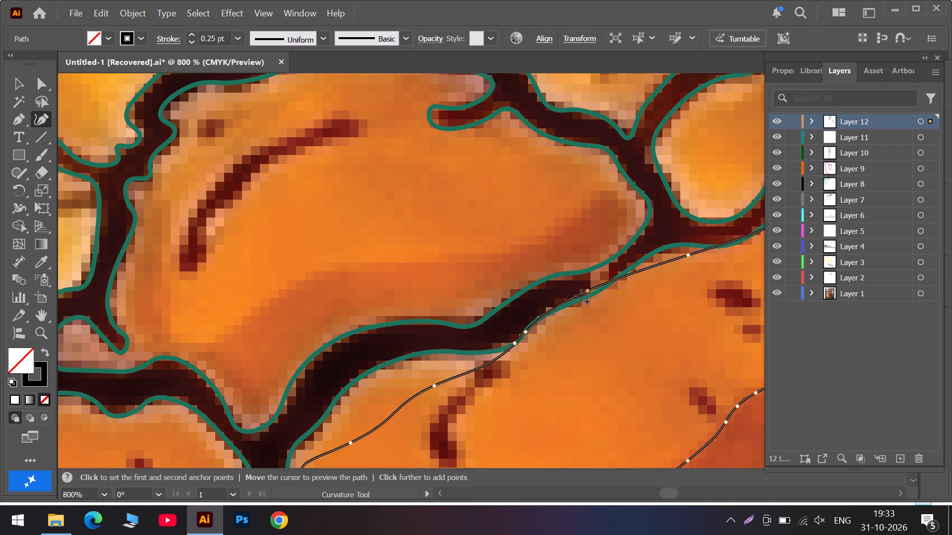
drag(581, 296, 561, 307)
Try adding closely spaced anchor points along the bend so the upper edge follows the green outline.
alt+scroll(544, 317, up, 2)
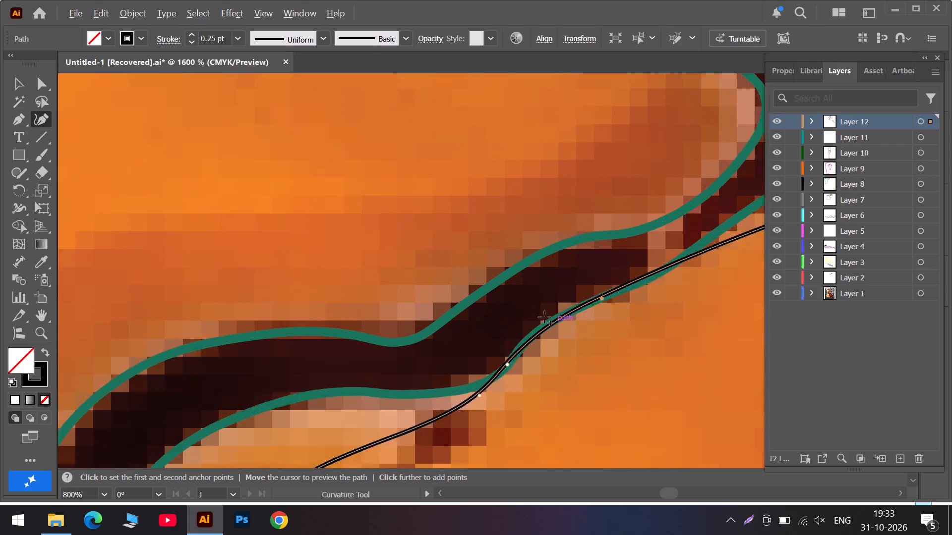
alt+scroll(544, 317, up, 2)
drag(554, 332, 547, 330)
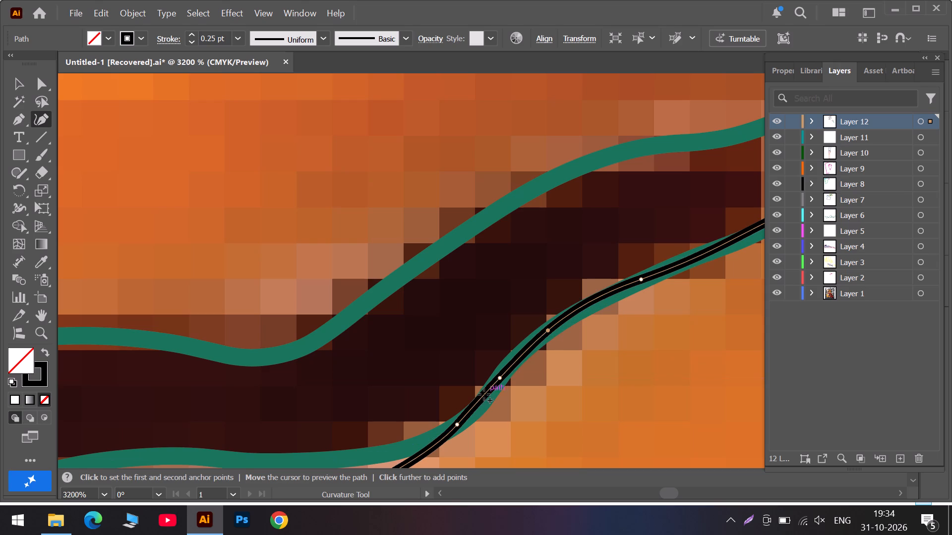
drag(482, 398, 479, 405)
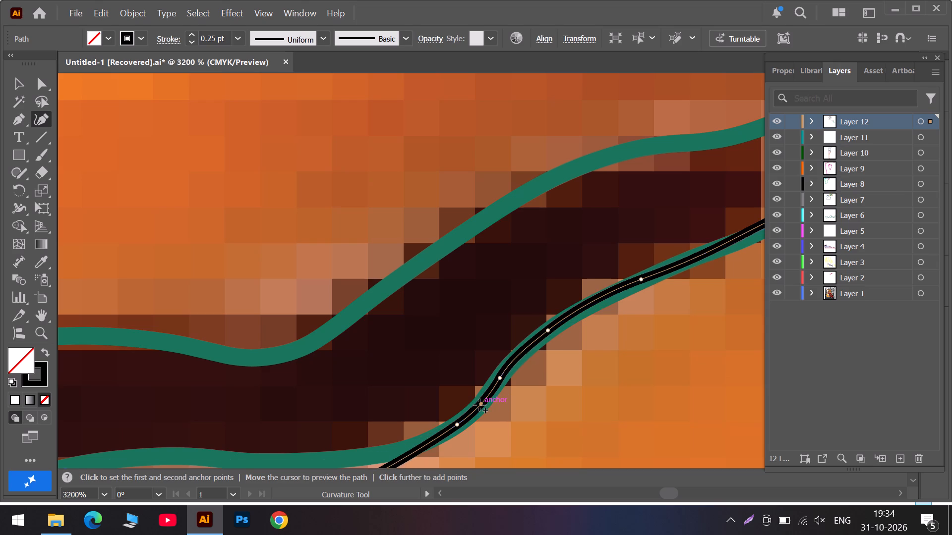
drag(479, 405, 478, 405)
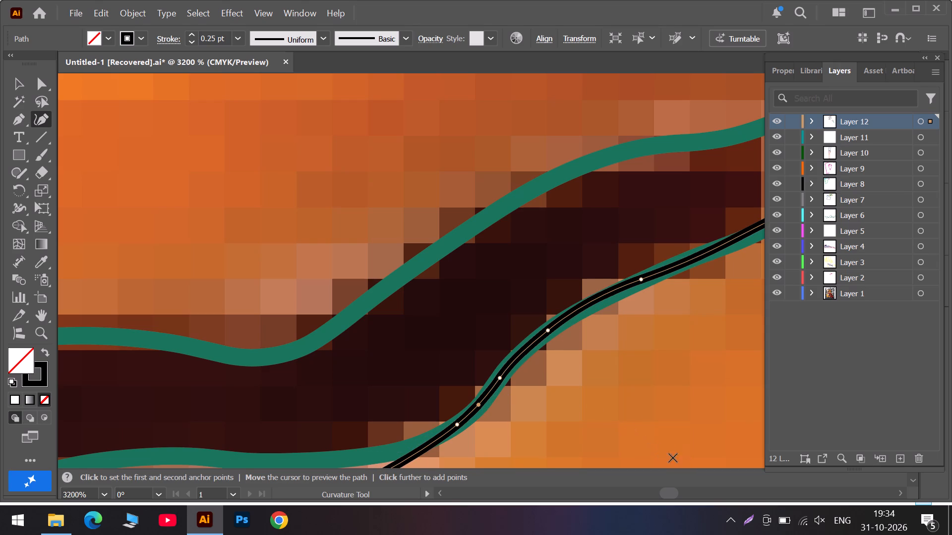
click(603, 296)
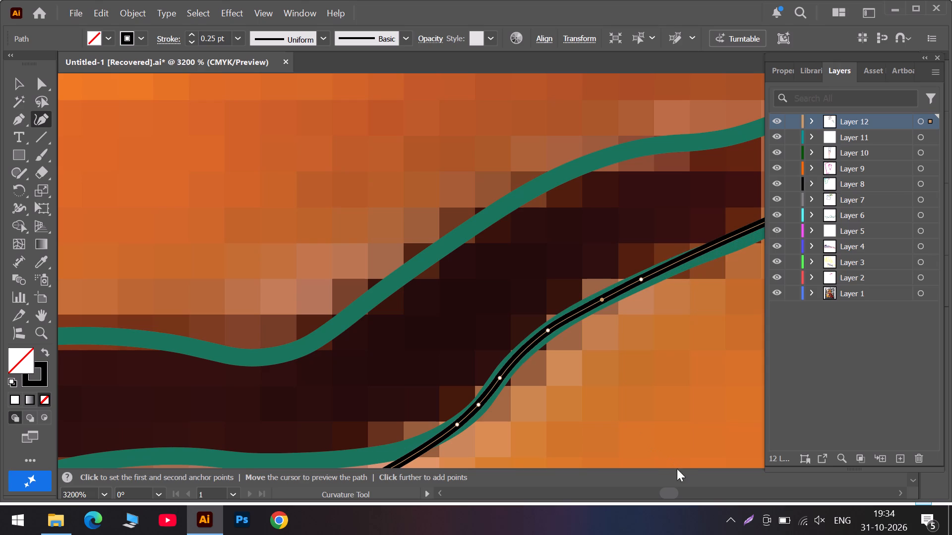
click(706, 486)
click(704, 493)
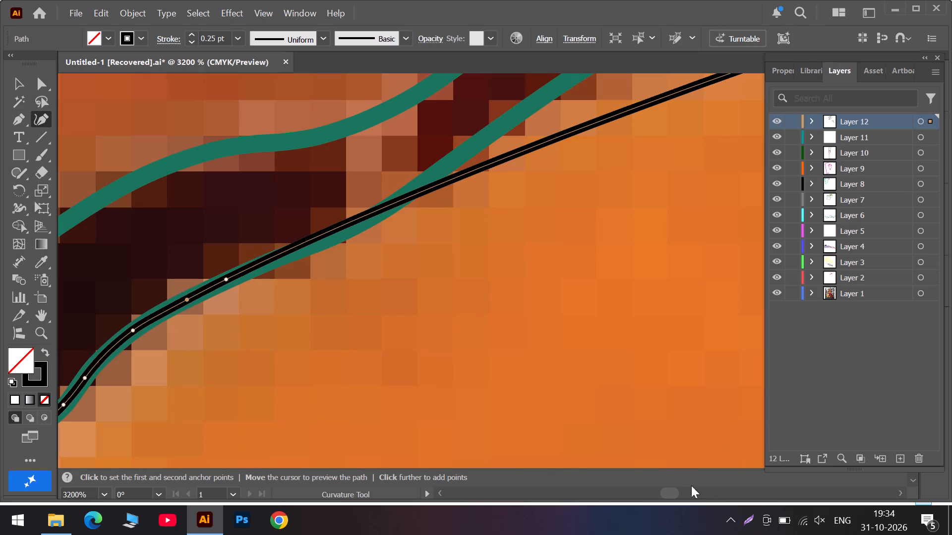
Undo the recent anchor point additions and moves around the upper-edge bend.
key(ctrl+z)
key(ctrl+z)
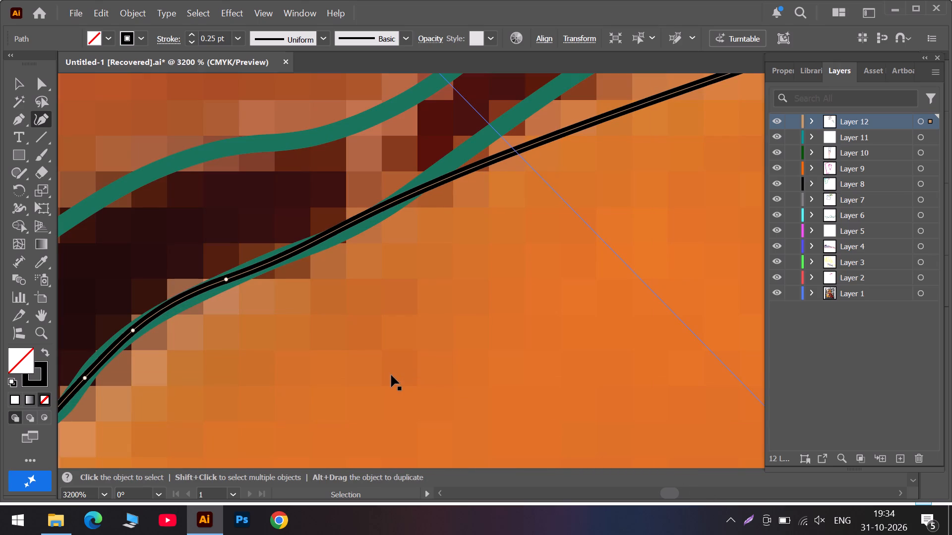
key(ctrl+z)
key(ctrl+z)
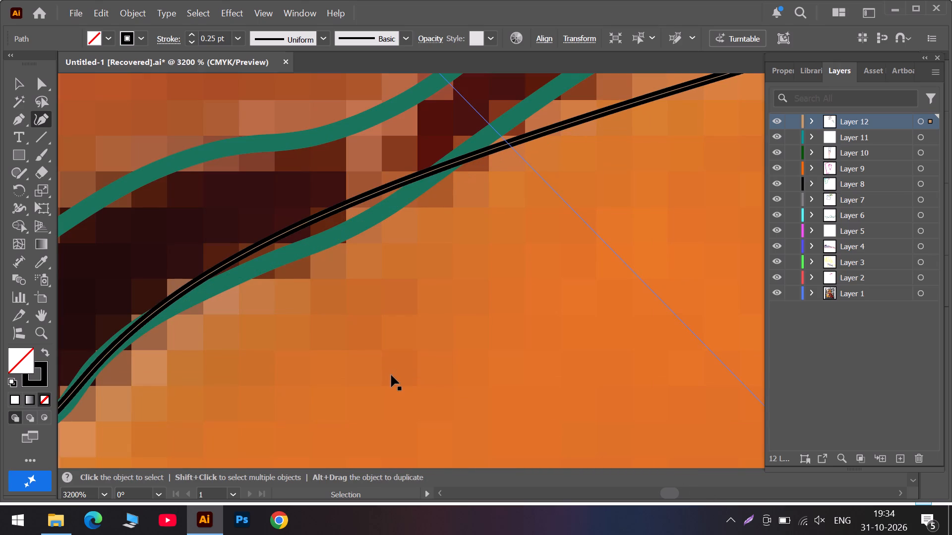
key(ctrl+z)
Shift three anchor points along the elongated outline's upper-left edge so that it runs inside the piece, below the dark line.
alt+scroll(359, 375, down, 5)
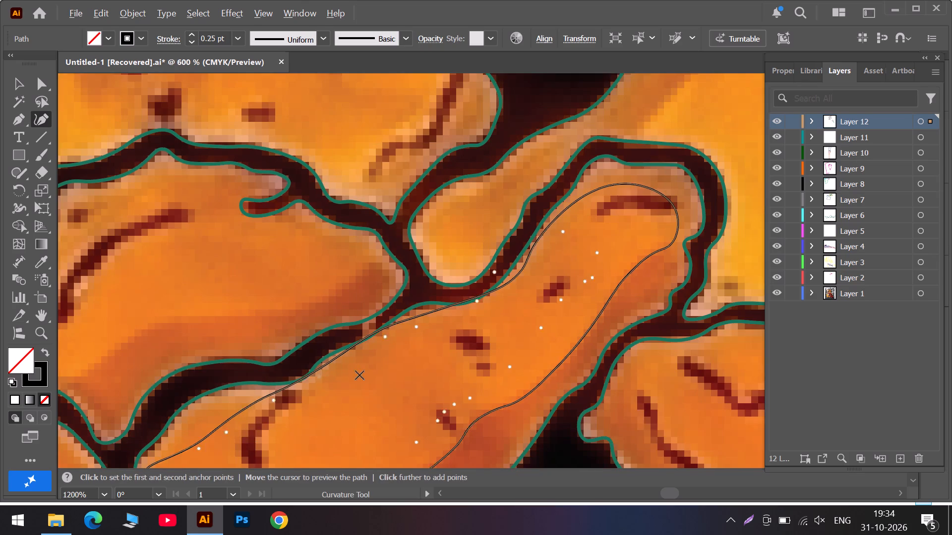
scroll(371, 368, down, 9)
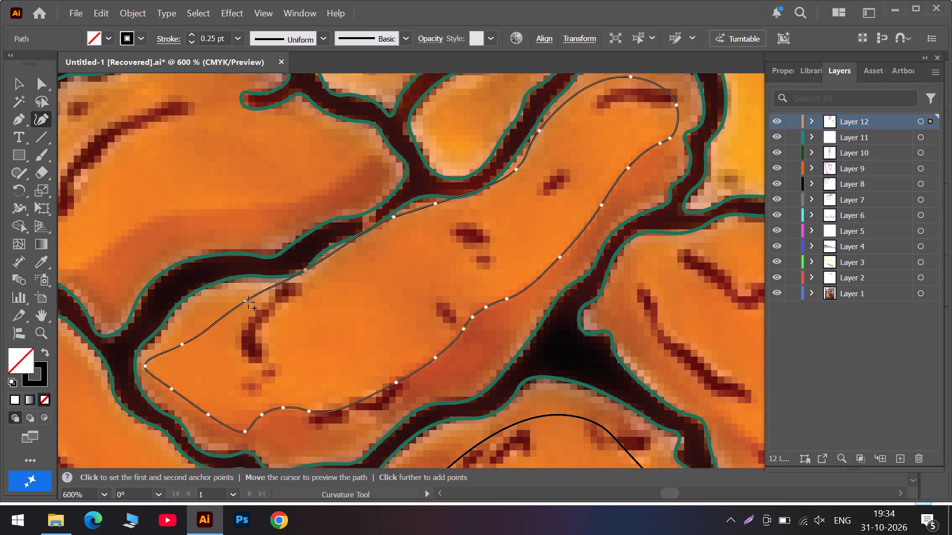
drag(246, 302, 258, 310)
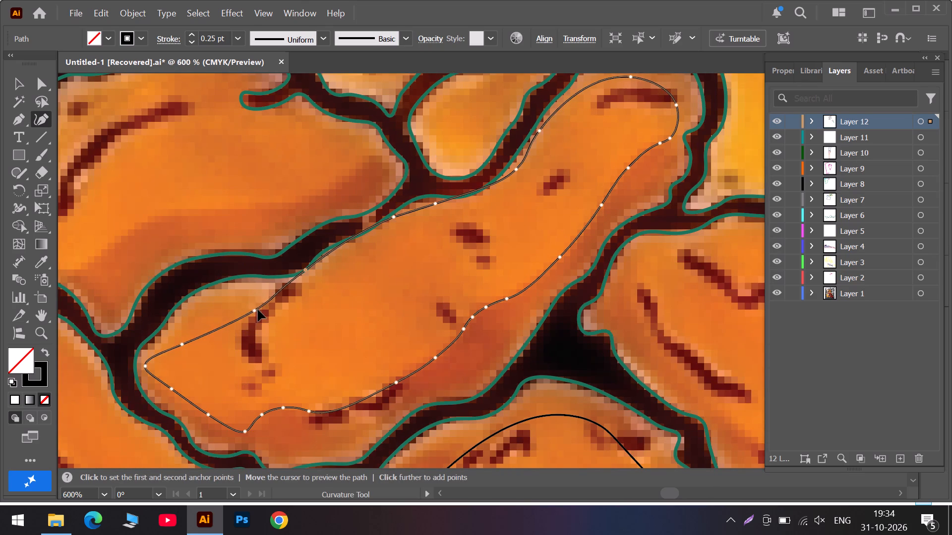
drag(258, 310, 275, 296)
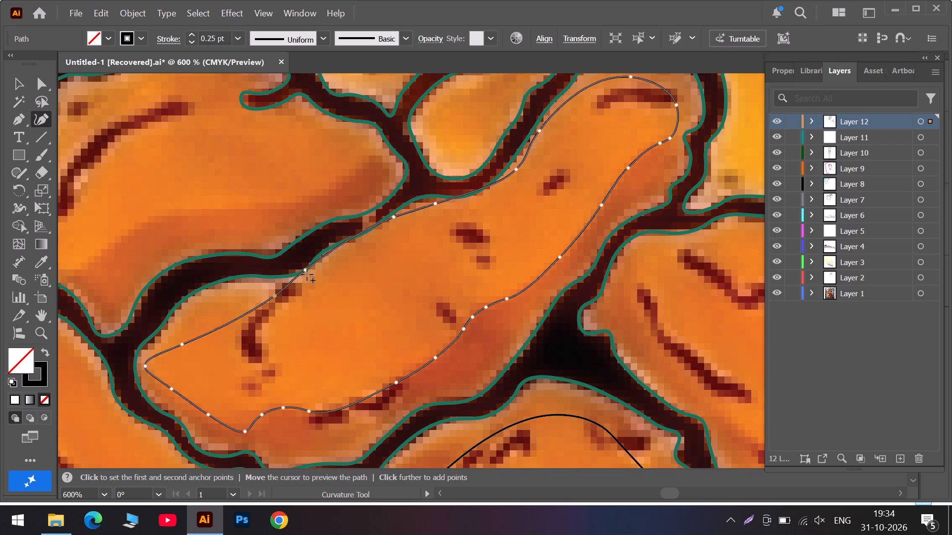
drag(306, 270, 307, 280)
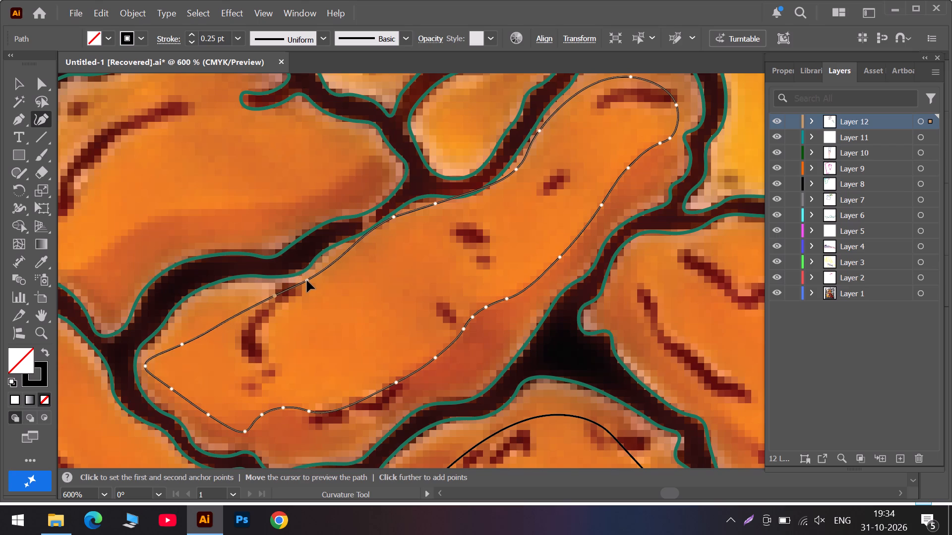
drag(307, 280, 301, 284)
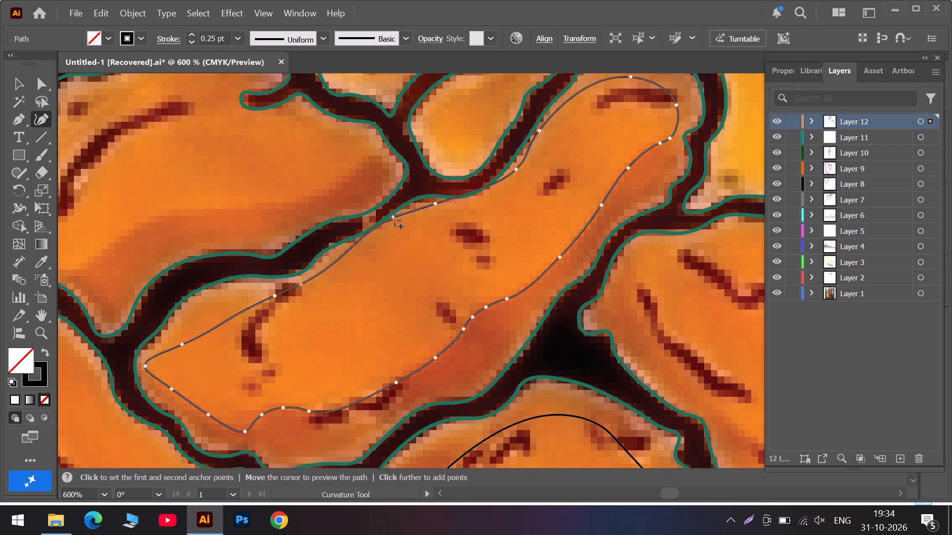
drag(394, 219, 376, 228)
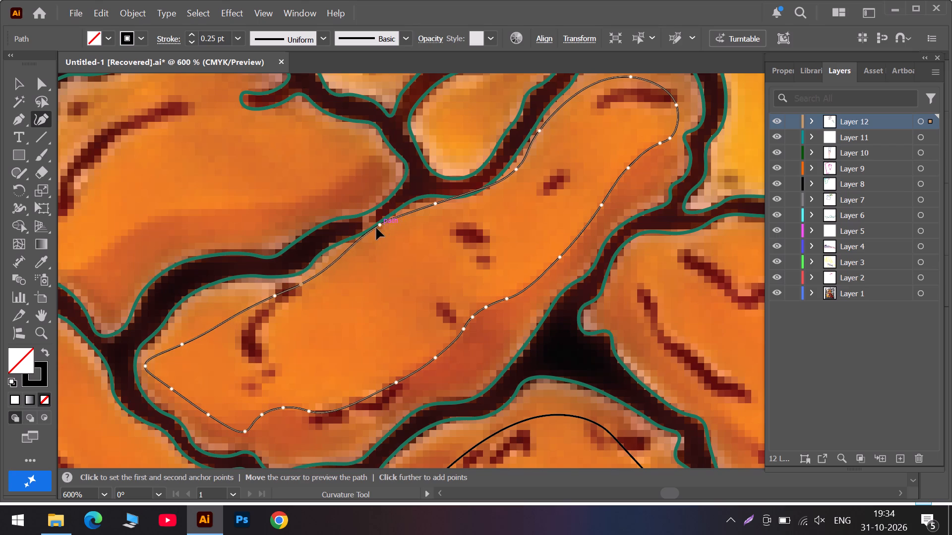
drag(376, 228, 329, 262)
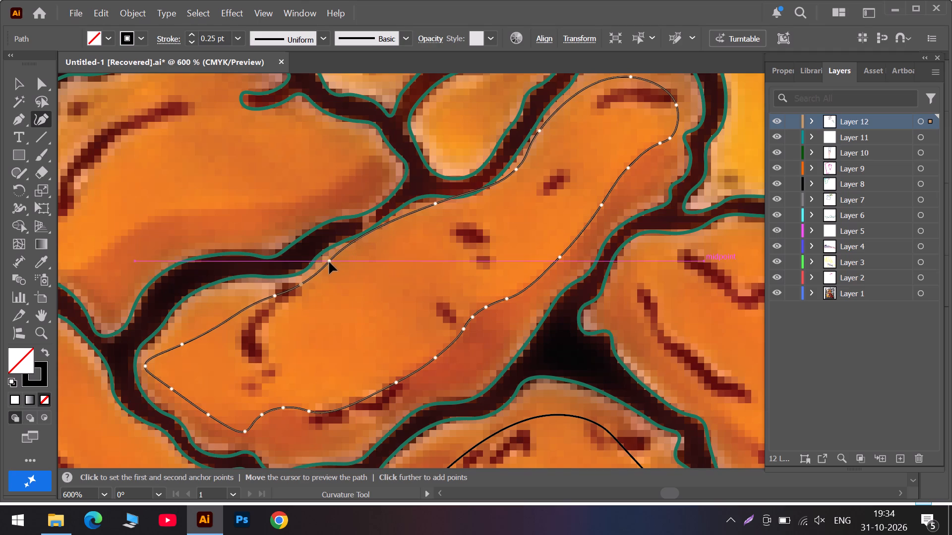
drag(329, 262, 327, 267)
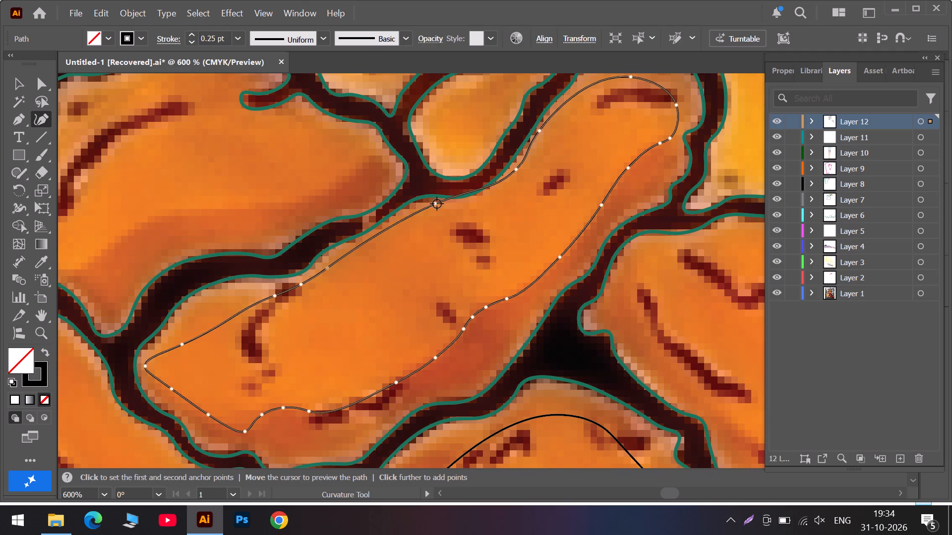
Reshape the elongated outline's upper edge at the bend by shifting its anchor points and adding one, keeping it below the dark line.
drag(437, 203, 390, 224)
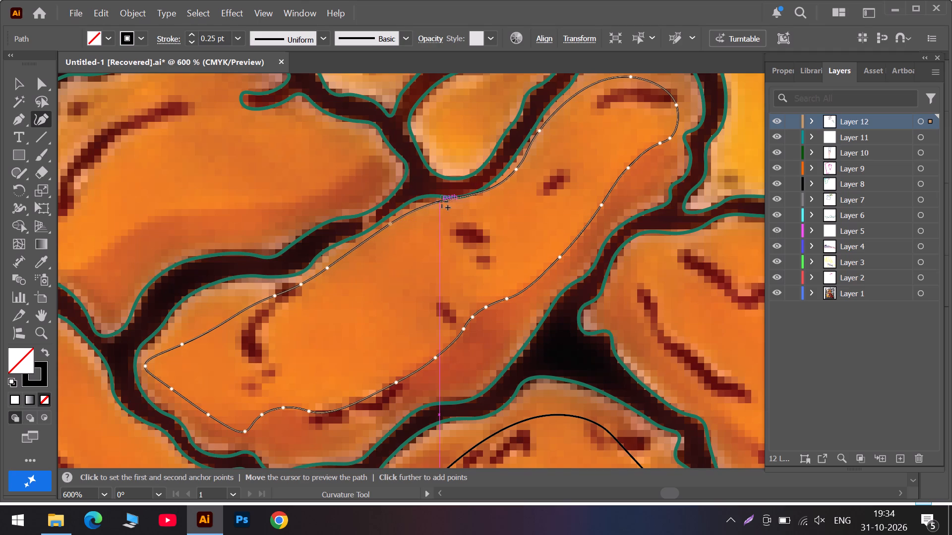
drag(446, 201, 466, 204)
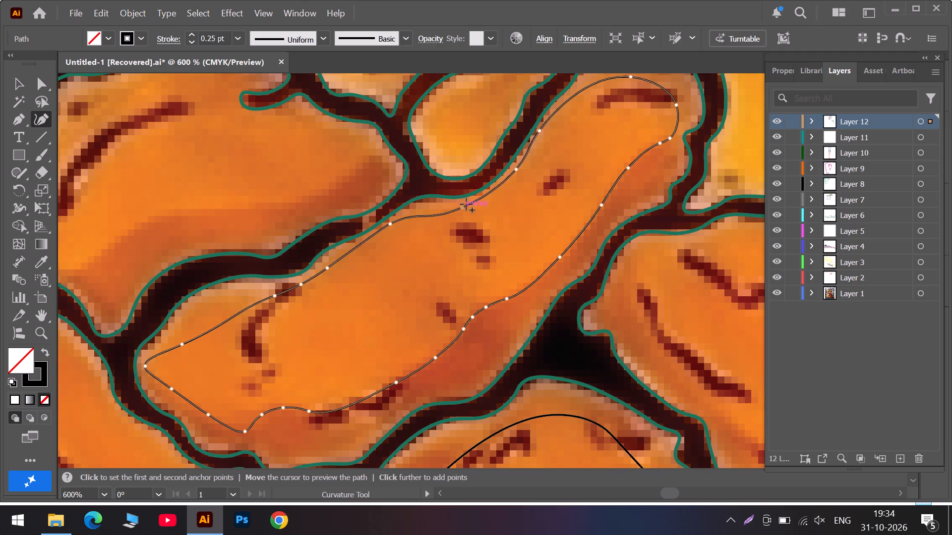
drag(466, 204, 471, 201)
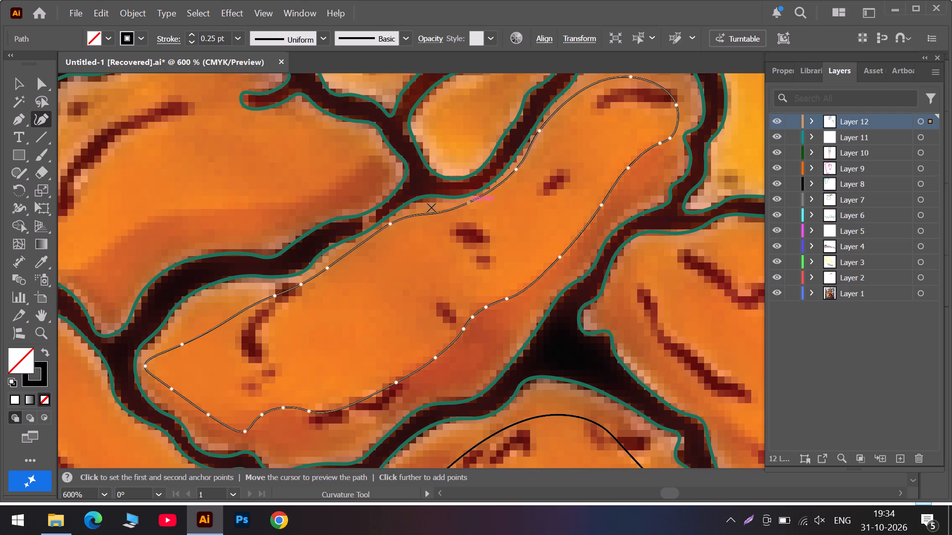
drag(445, 211, 433, 210)
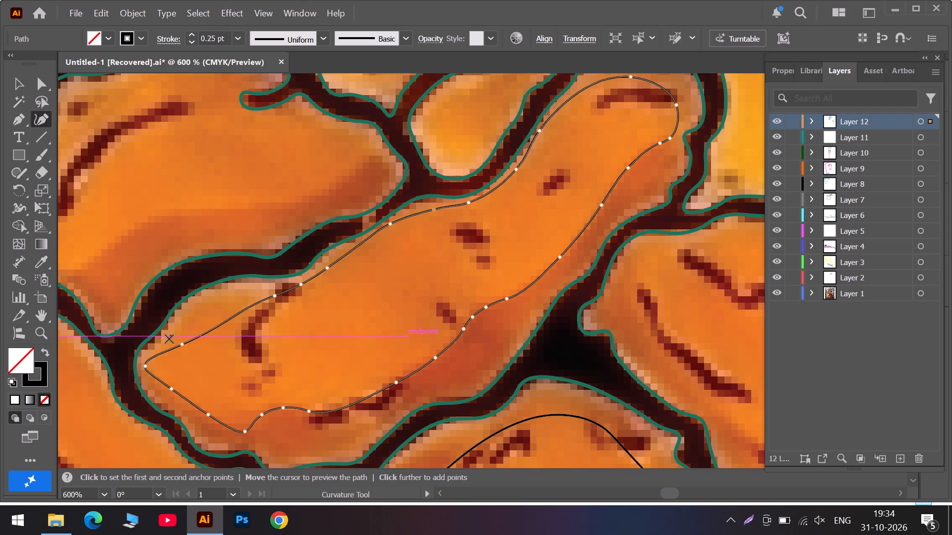
Move the two anchor points near the elongated outline's lower-left end outward so the edge bulges toward the dark line.
drag(183, 343, 190, 320)
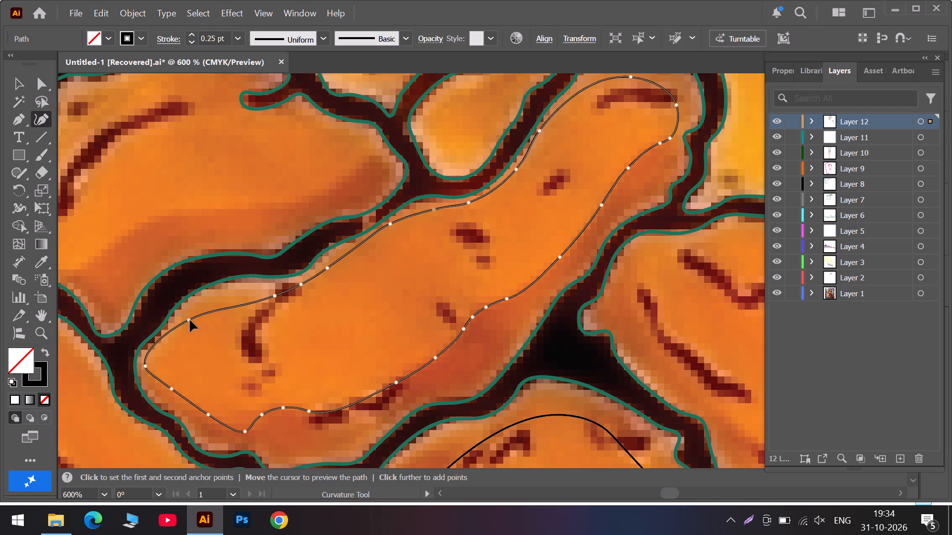
drag(190, 320, 207, 319)
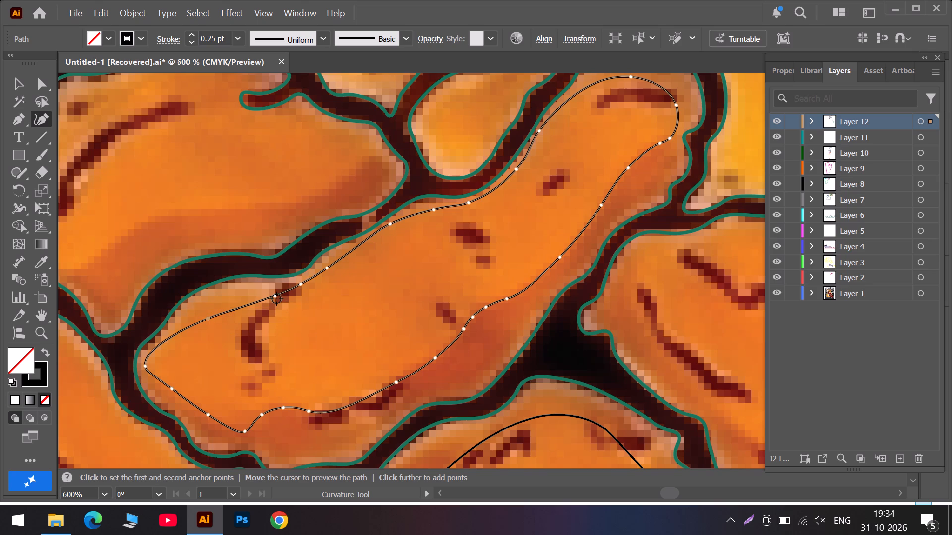
drag(276, 299, 243, 293)
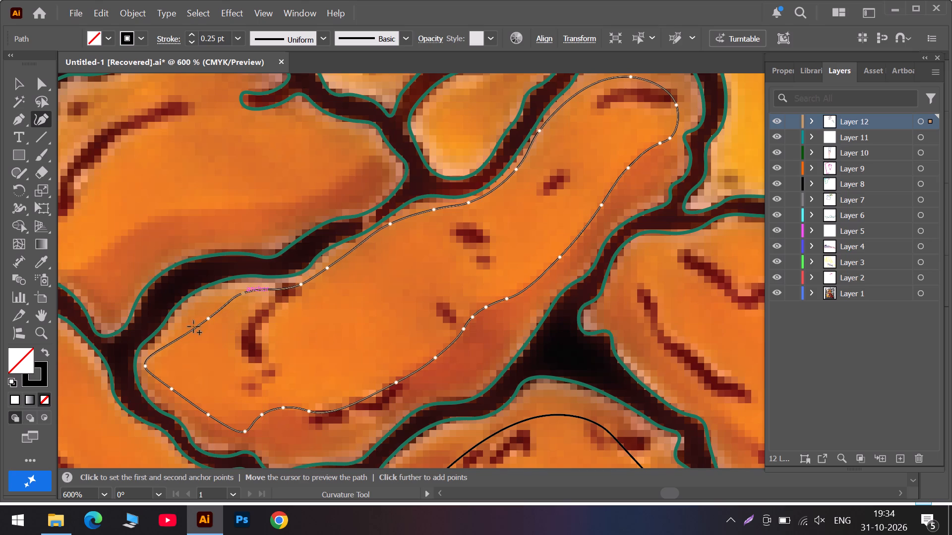
drag(206, 319, 196, 320)
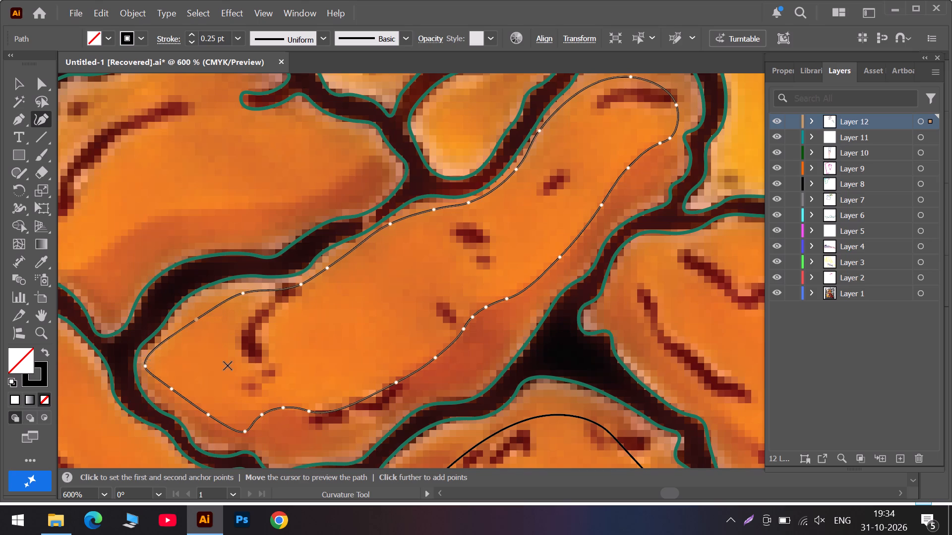
Start a new curved path on the chicken piece above, tracing the crescent crease with corner points at both of its inner tips.
scroll(497, 314, up, 12)
scroll(491, 270, up, 6)
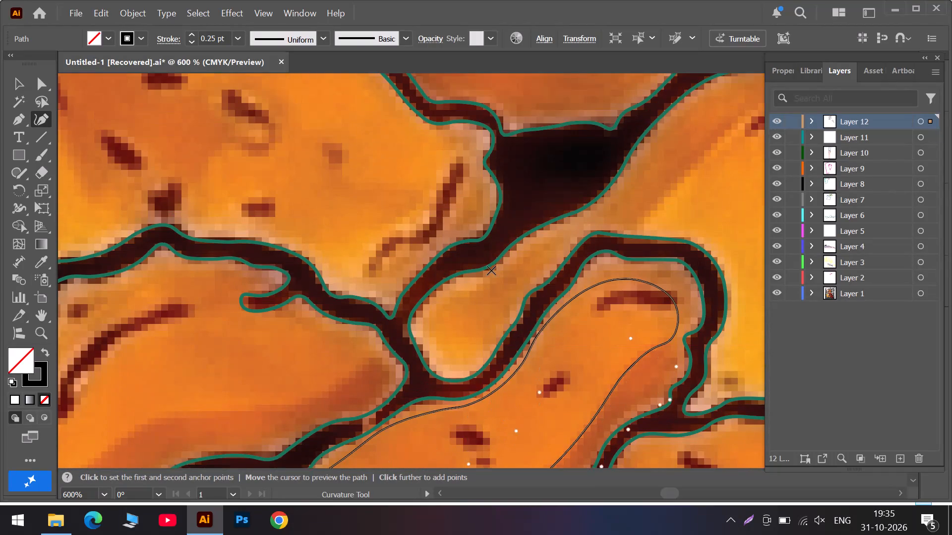
scroll(539, 266, up, 6)
scroll(401, 265, up, 5)
scroll(462, 212, up, 7)
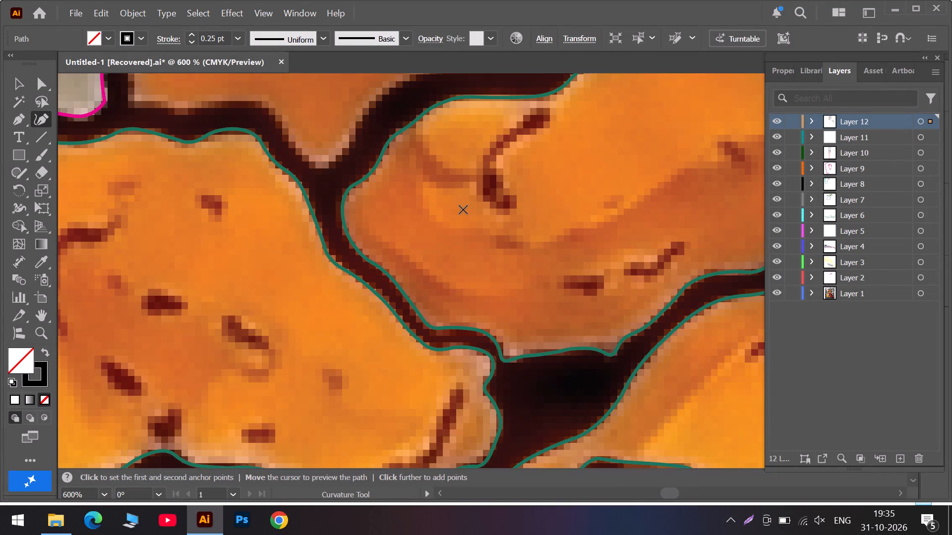
scroll(470, 207, up, 4)
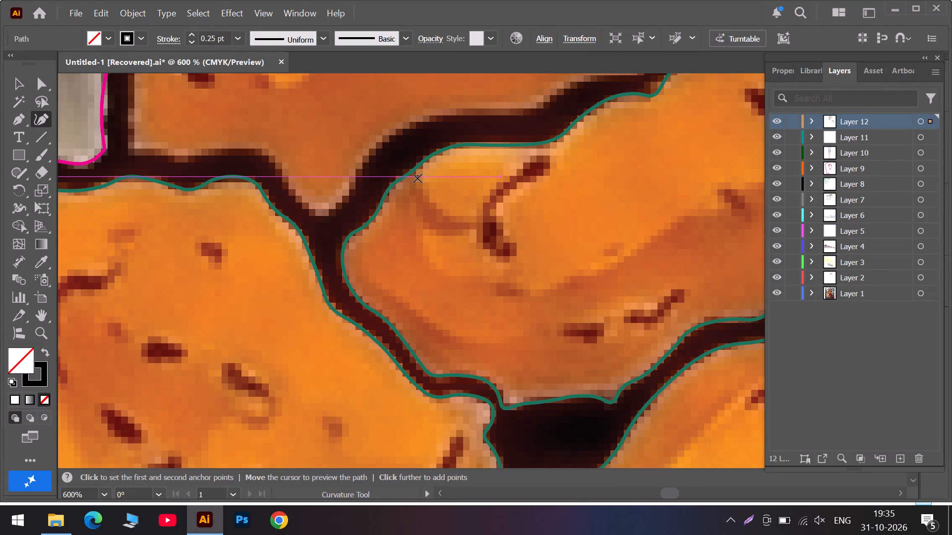
click(417, 178)
drag(432, 203, 443, 210)
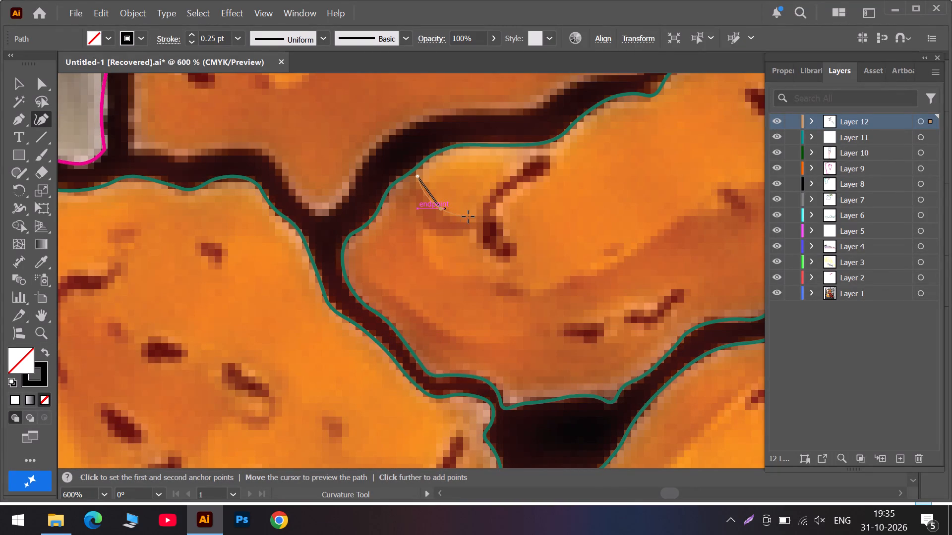
double_click(484, 218)
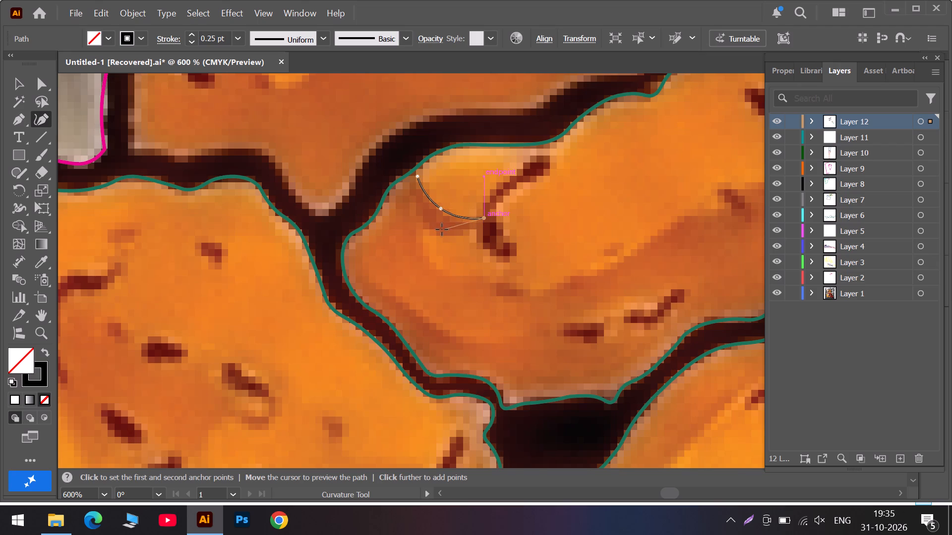
click(465, 234)
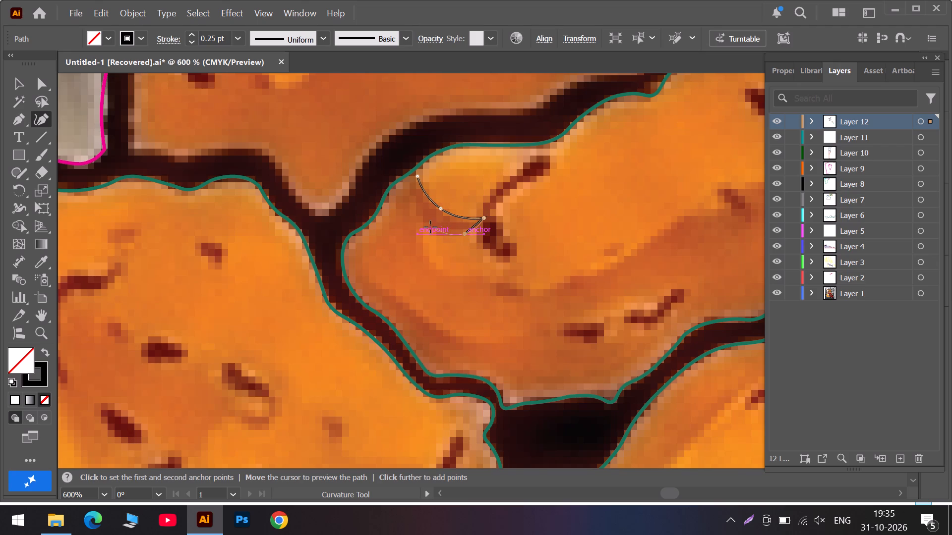
triple_click(419, 220)
Continue the path around the light patch below the crescent and along the wavy boundary between light and dark orange.
click(418, 242)
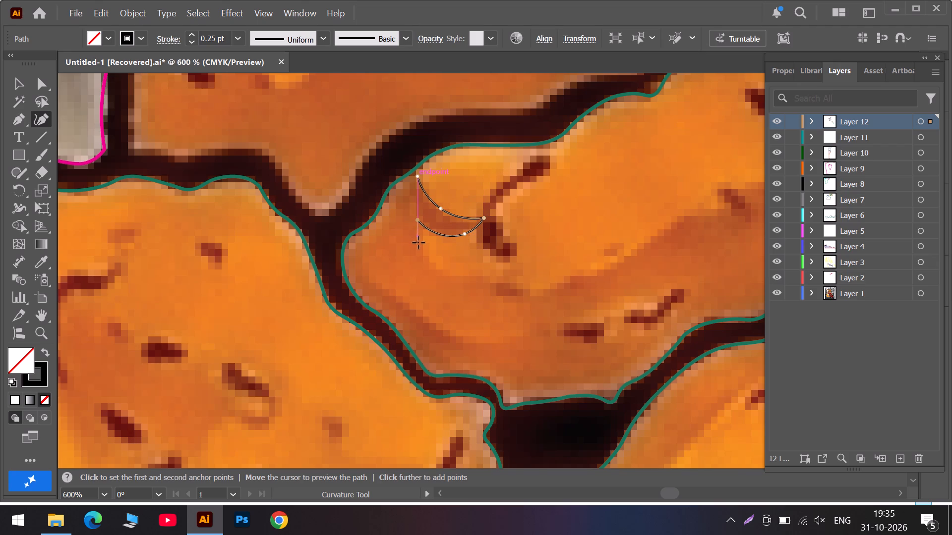
click(452, 274)
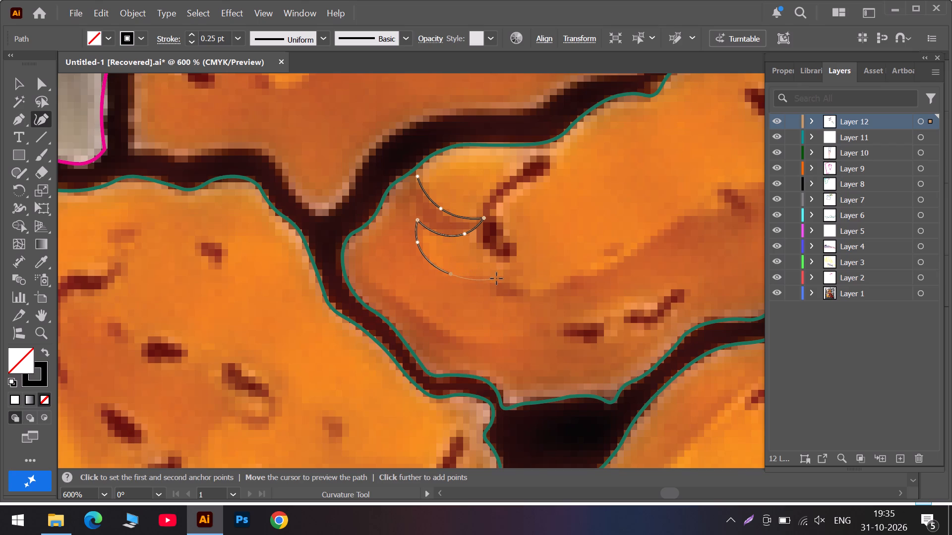
click(496, 278)
click(530, 294)
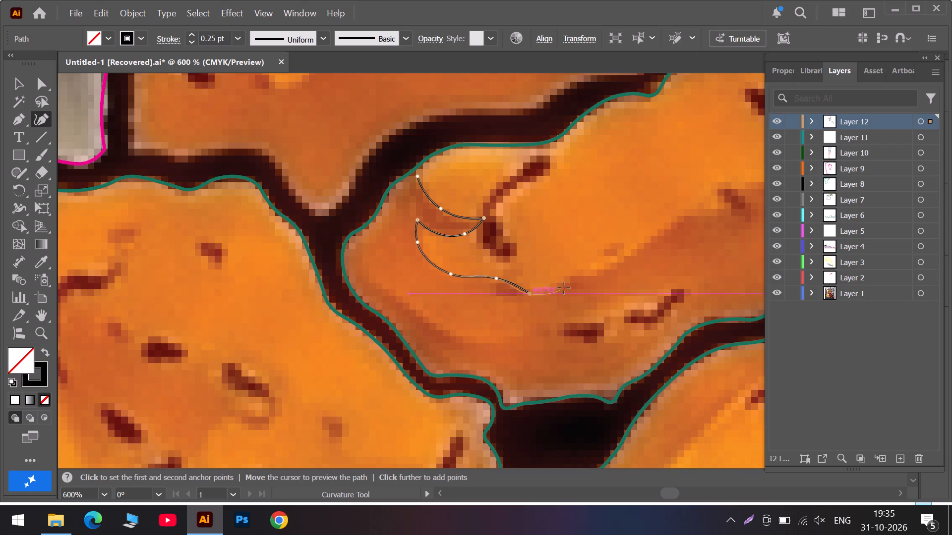
click(570, 279)
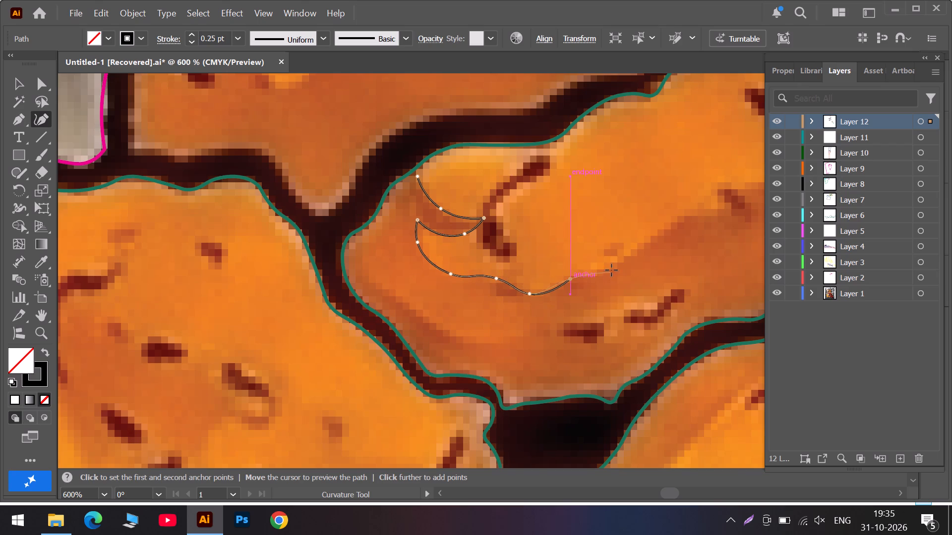
click(610, 268)
click(665, 227)
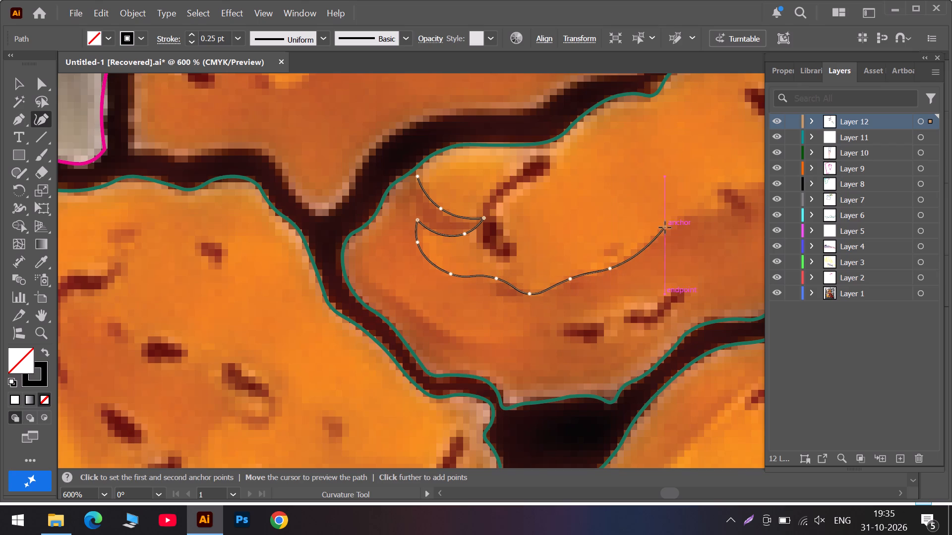
Extend the path along the shading boundary past the small dark spot to the next bend, adding in-between points to fit the curve.
click(695, 492)
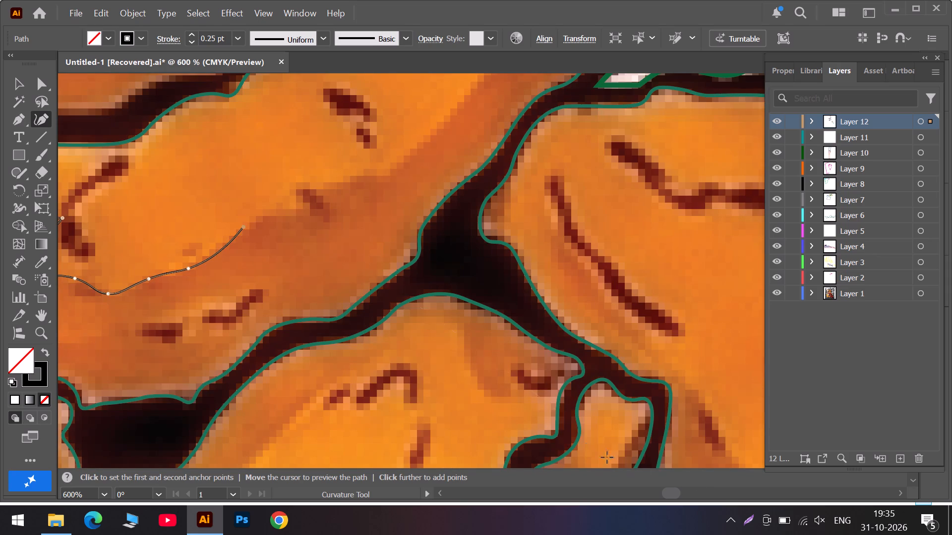
scroll(407, 310, up, 12)
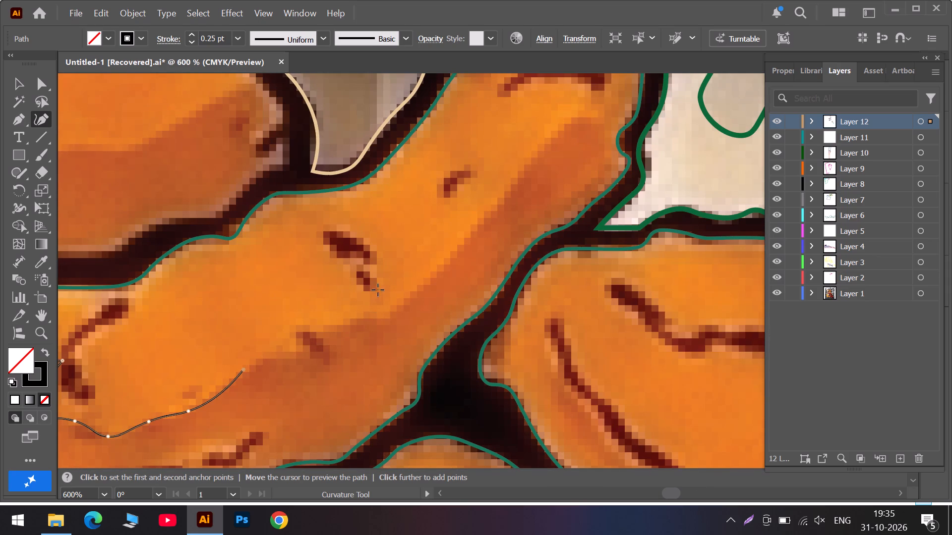
click(300, 352)
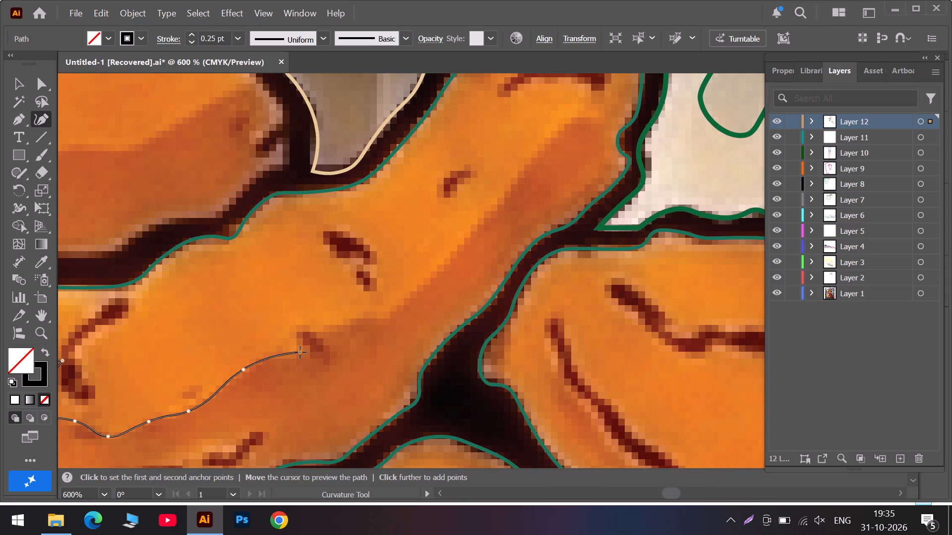
click(275, 356)
click(325, 332)
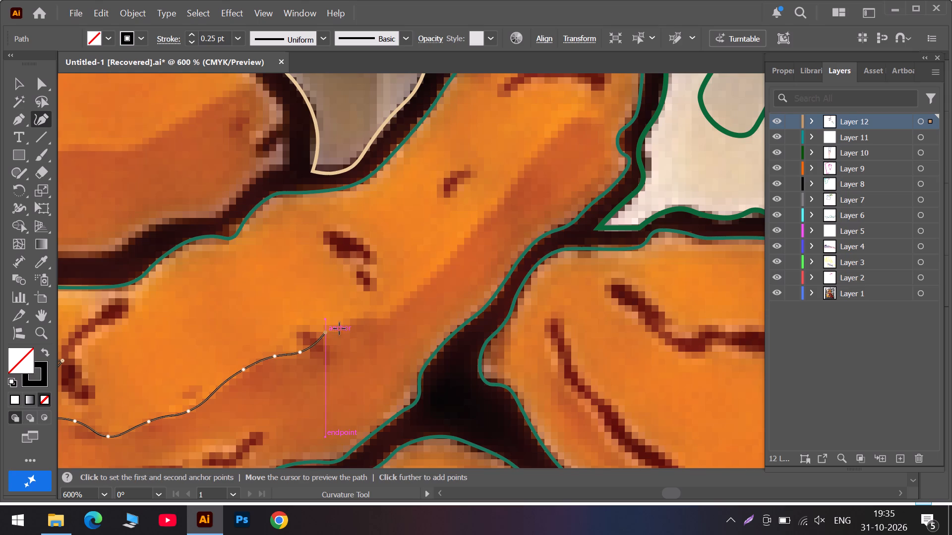
click(386, 318)
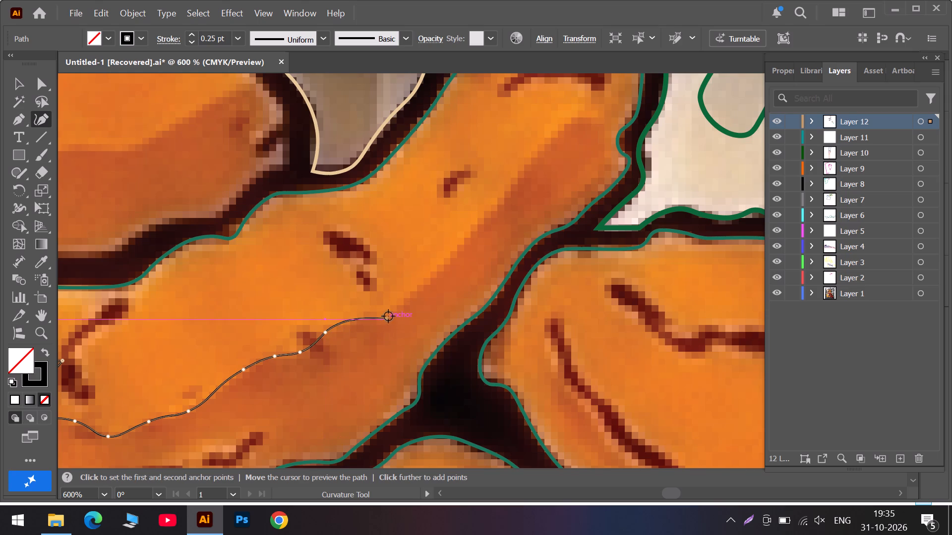
click(356, 318)
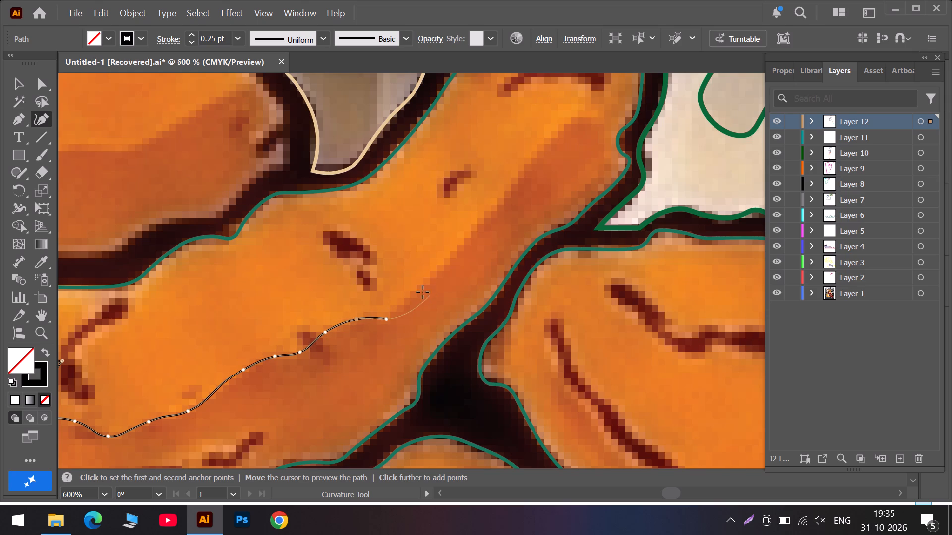
Extend the path up the light-dark shading boundary and over the top of the dark orange area at the piece's upper end.
click(402, 306)
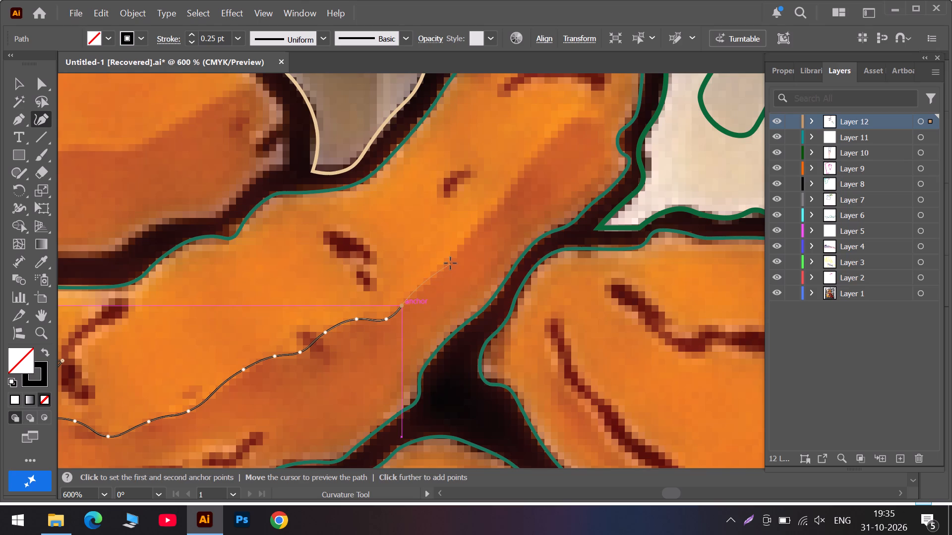
click(431, 274)
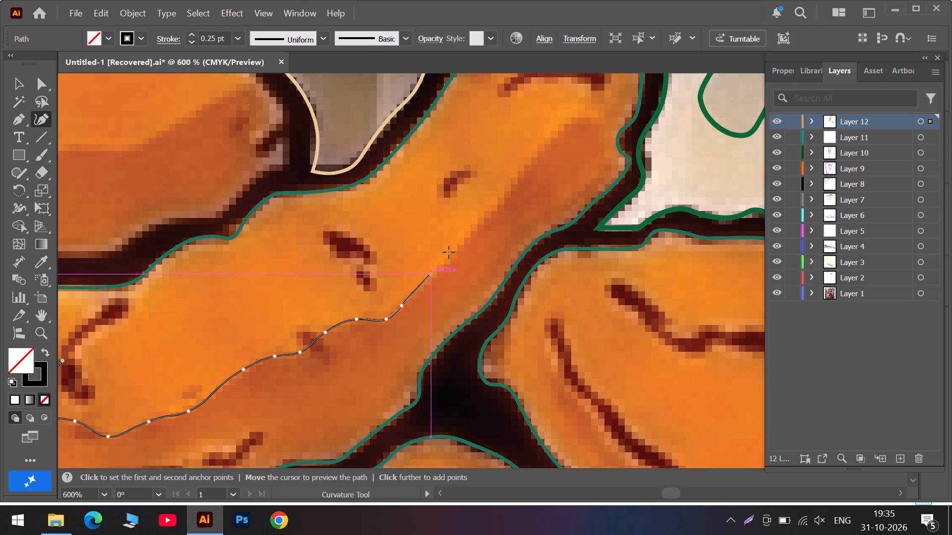
click(472, 233)
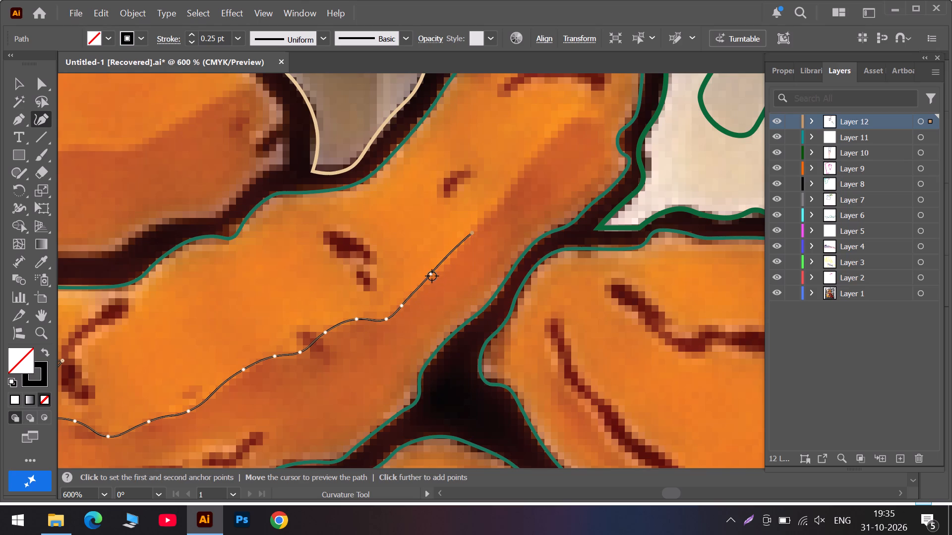
click(430, 276)
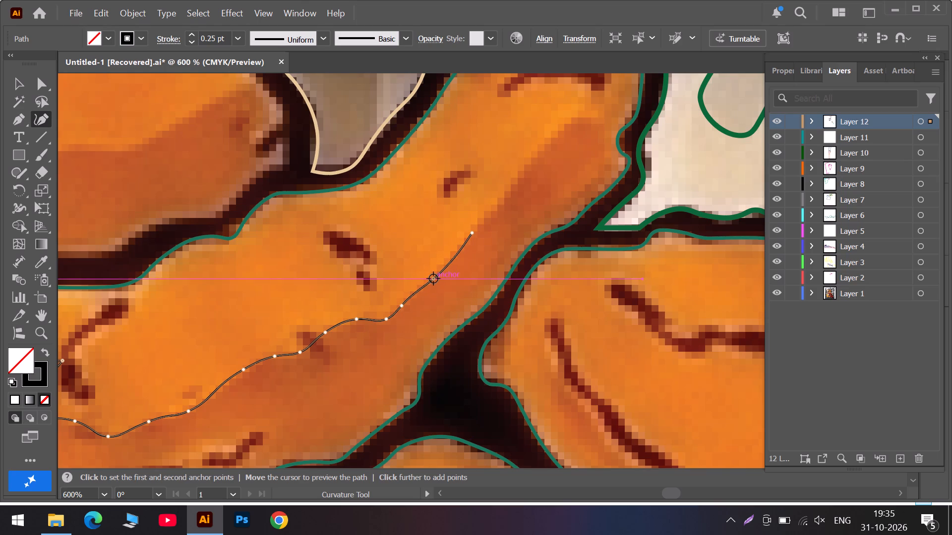
click(500, 204)
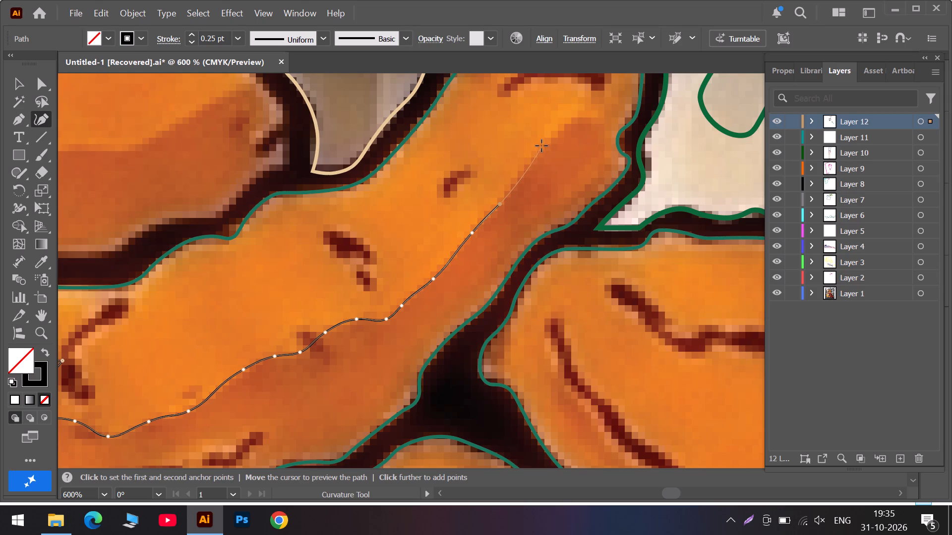
click(541, 146)
scroll(580, 127, up, 6)
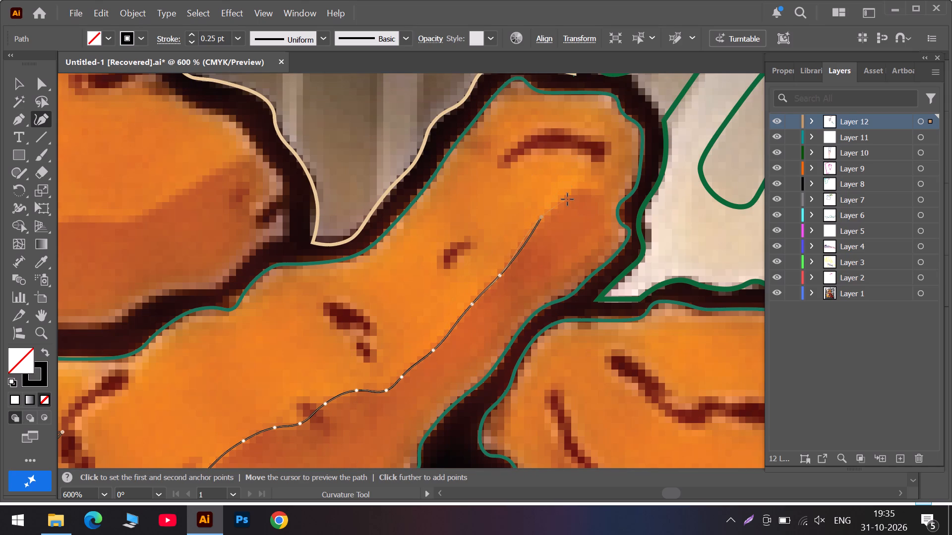
click(567, 193)
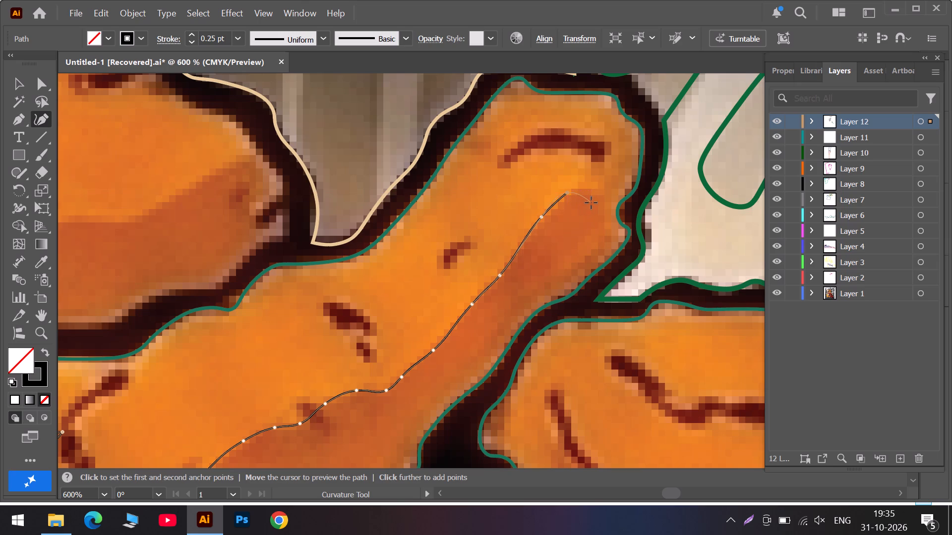
click(599, 194)
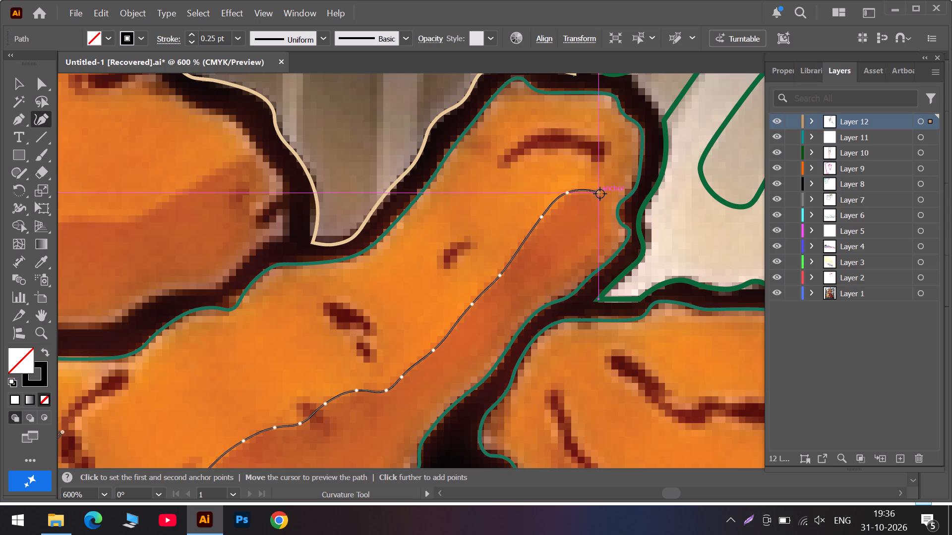
Curve the path around and over the dark arched crease, and end it at the piece's teal outline.
scroll(599, 193, up, 1)
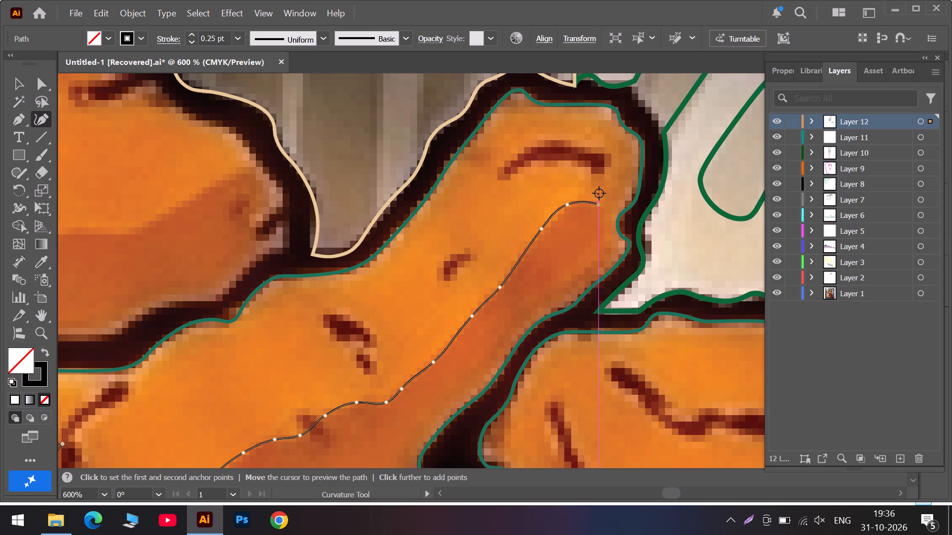
scroll(599, 193, up, 1)
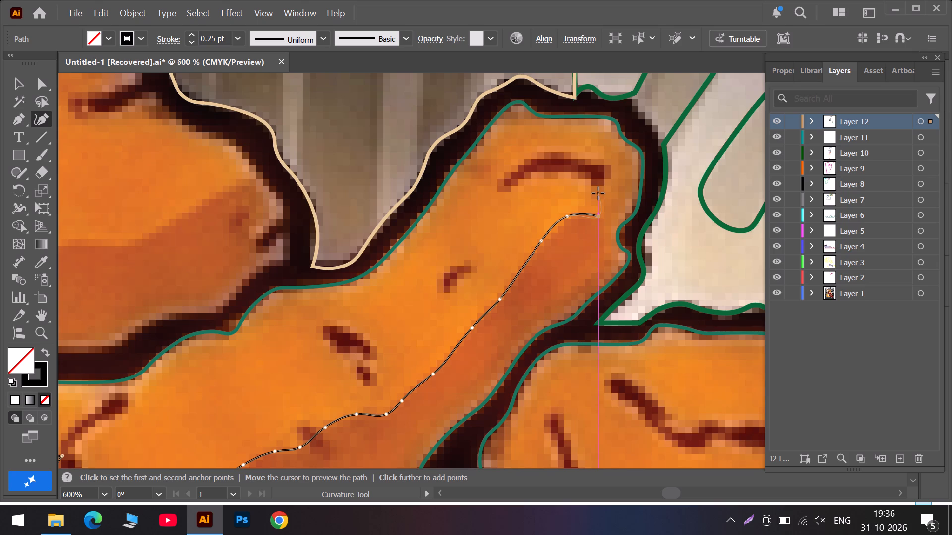
scroll(598, 193, up, 4)
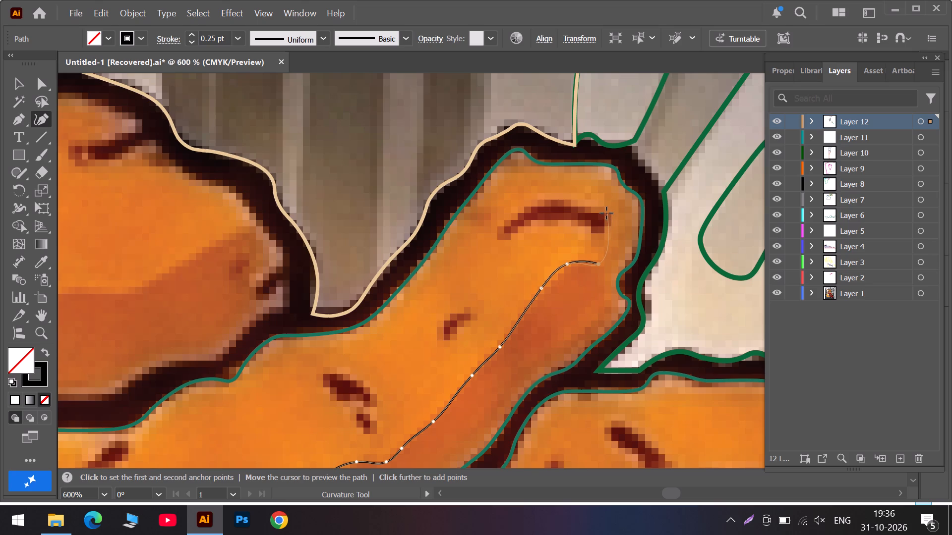
click(606, 213)
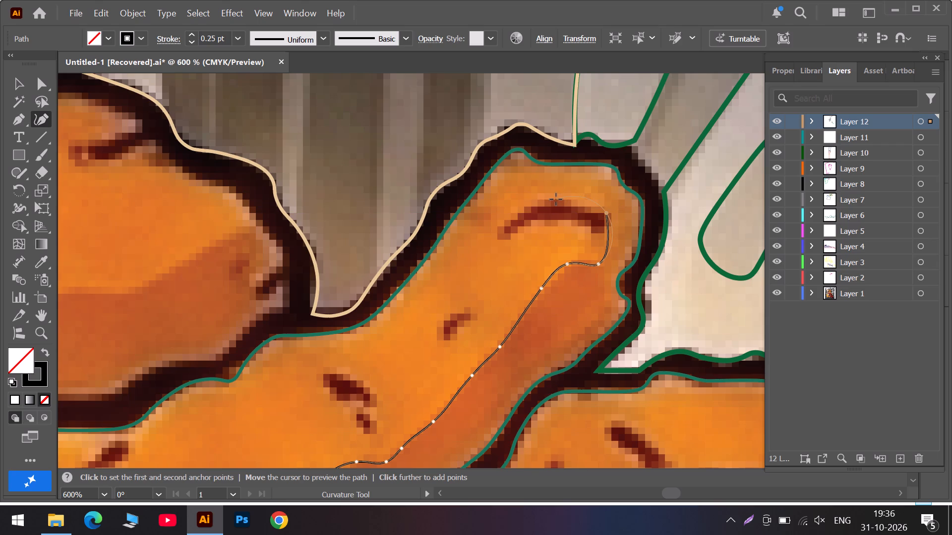
click(543, 201)
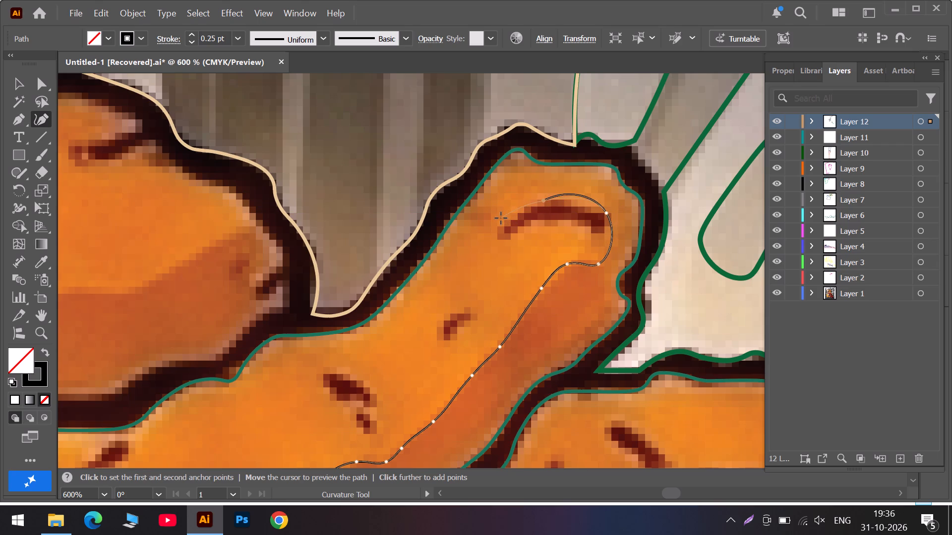
click(501, 218)
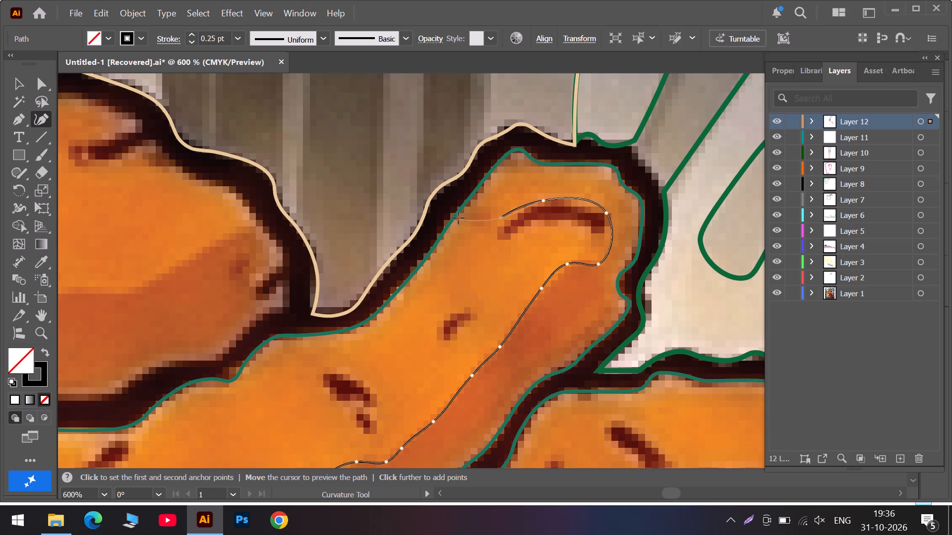
click(457, 217)
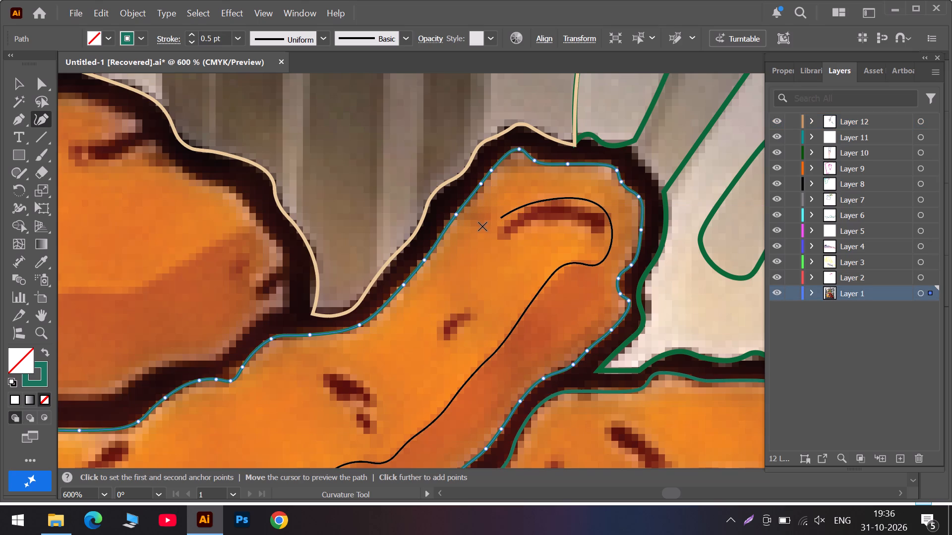
key(ctrl+z)
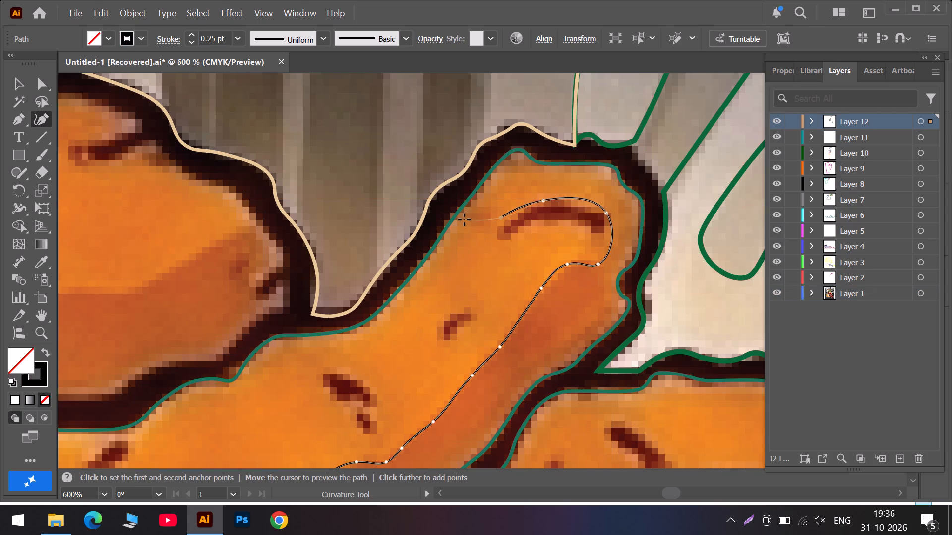
click(464, 219)
double_click(464, 219)
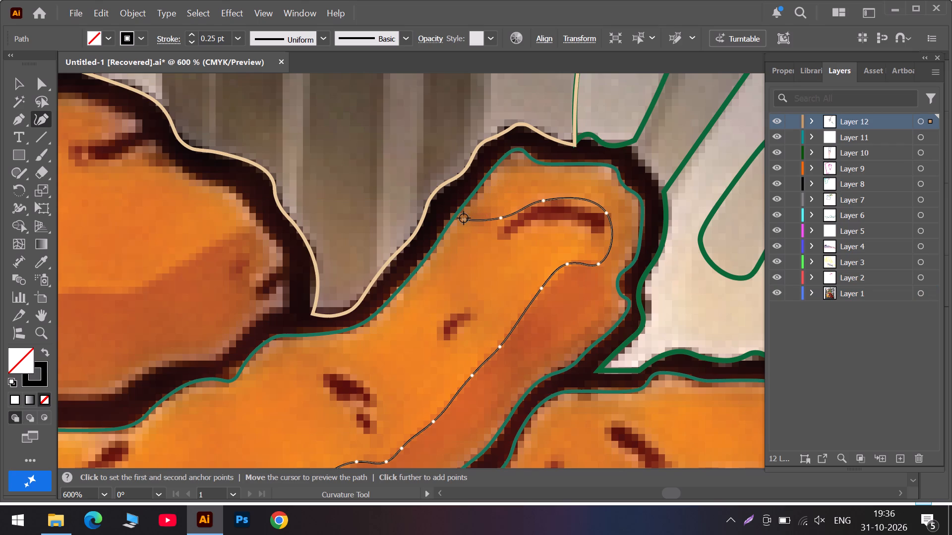
drag(464, 218, 454, 217)
key(Escape)
Start a new curved path at the piece's lower-left end, tracing the outer edge of the mid-orange patch beside the crescent.
alt+scroll(519, 235, down, 4)
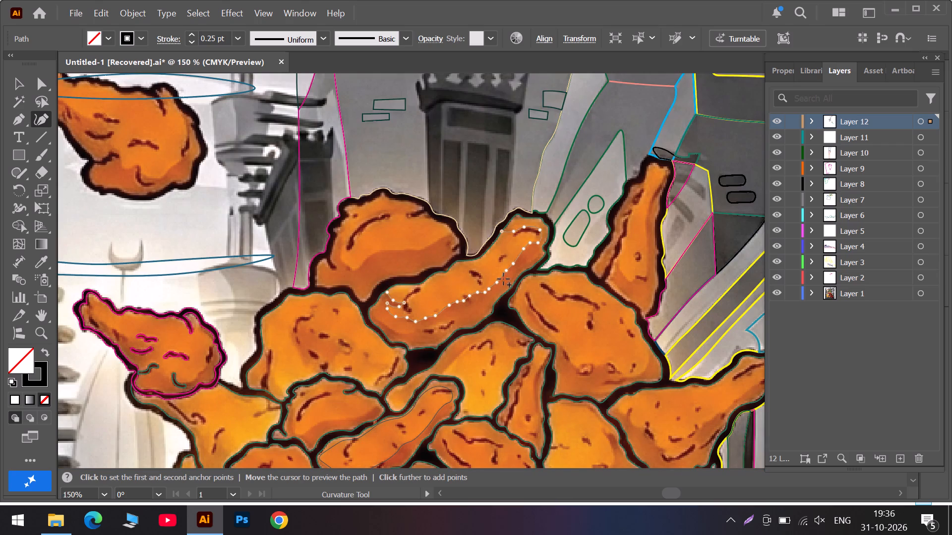
scroll(443, 319, down, 1)
alt+scroll(414, 310, up, 4)
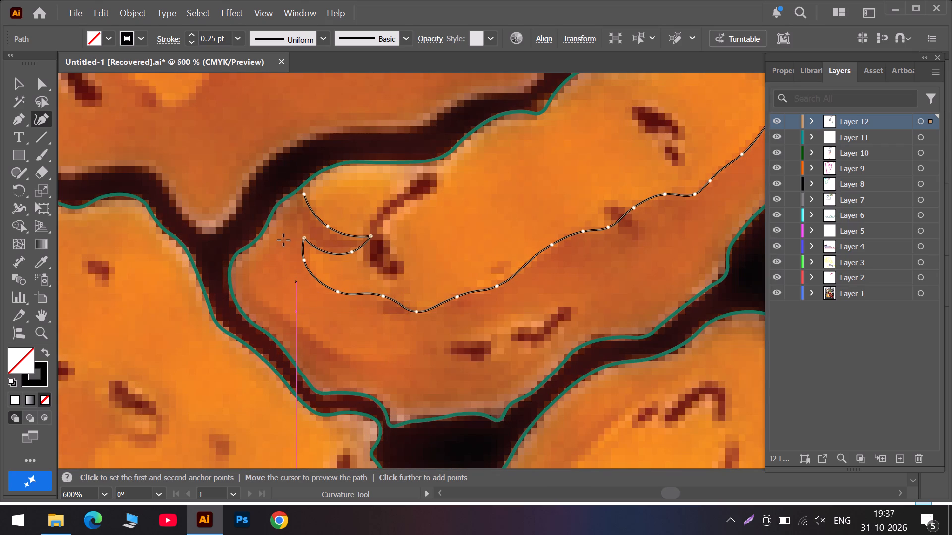
click(292, 218)
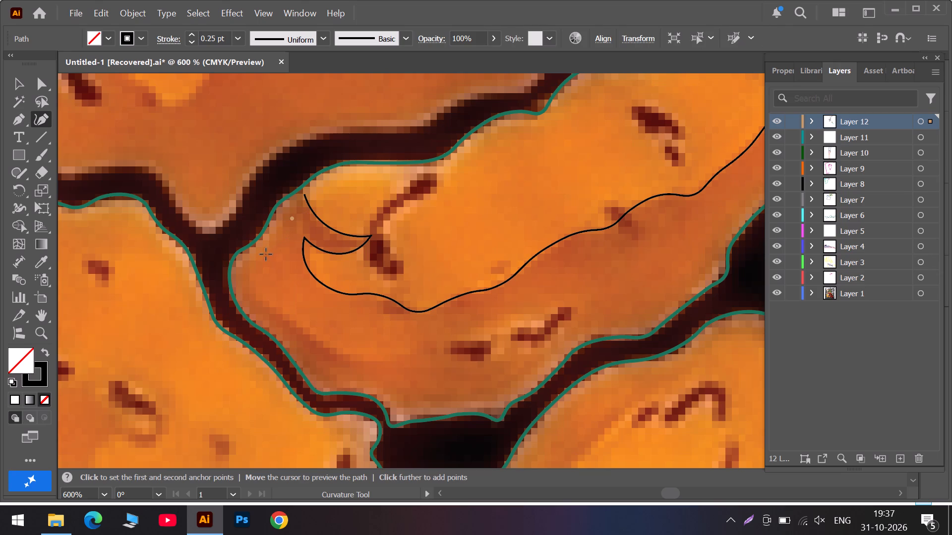
click(266, 254)
click(250, 276)
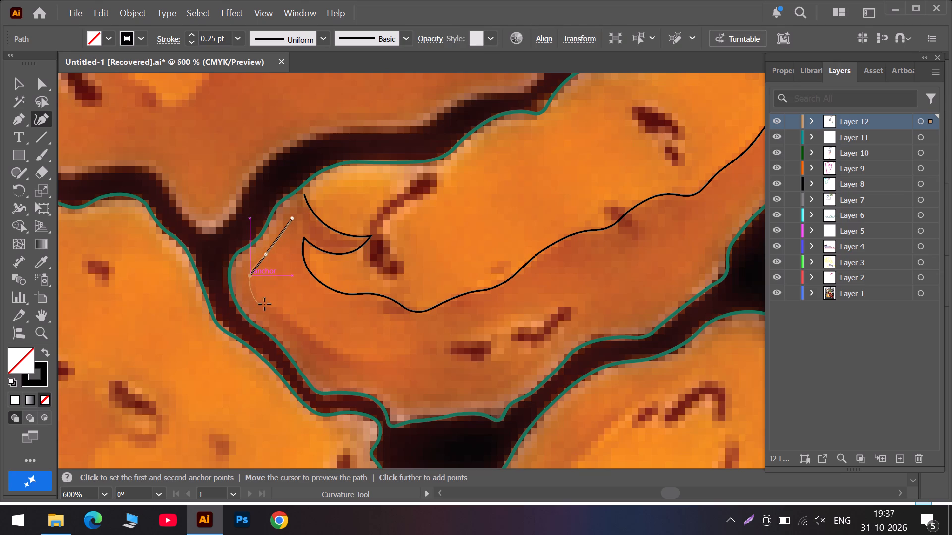
click(268, 304)
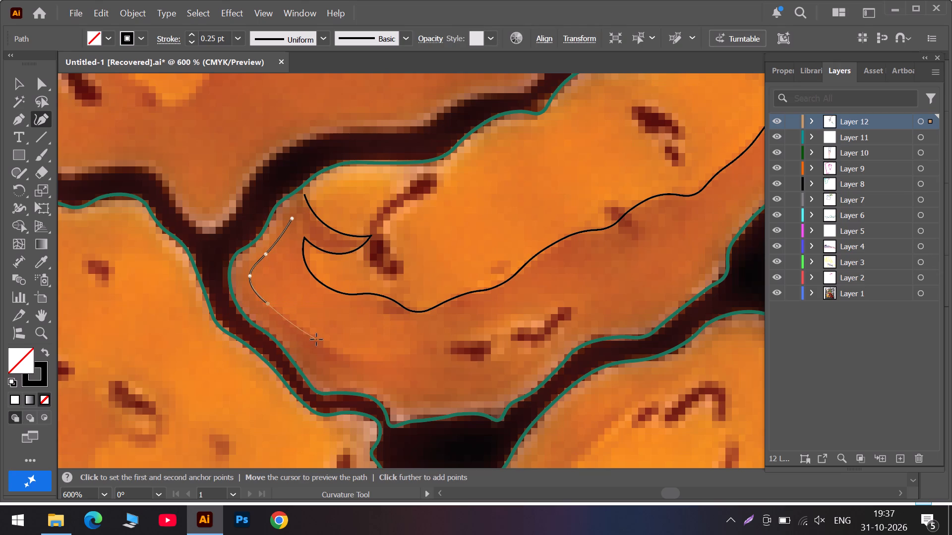
click(316, 339)
click(353, 357)
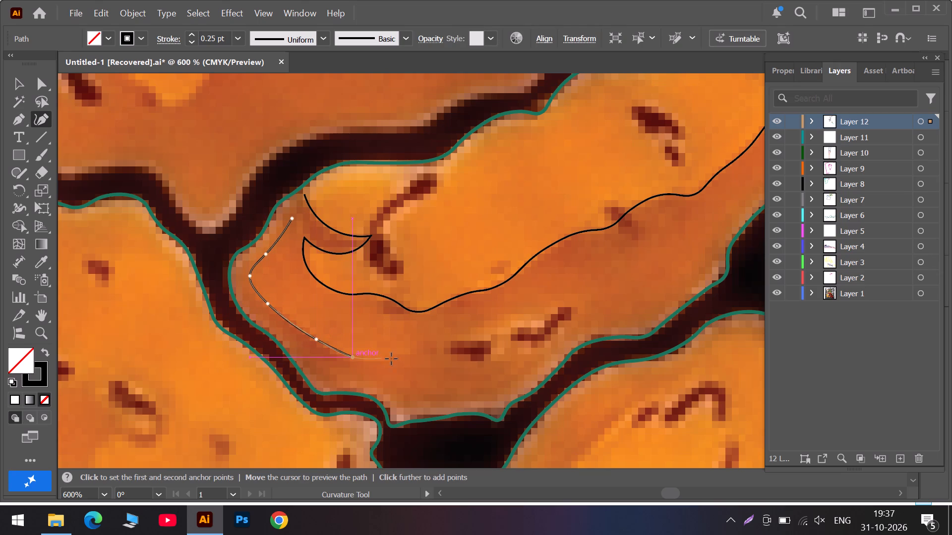
click(416, 347)
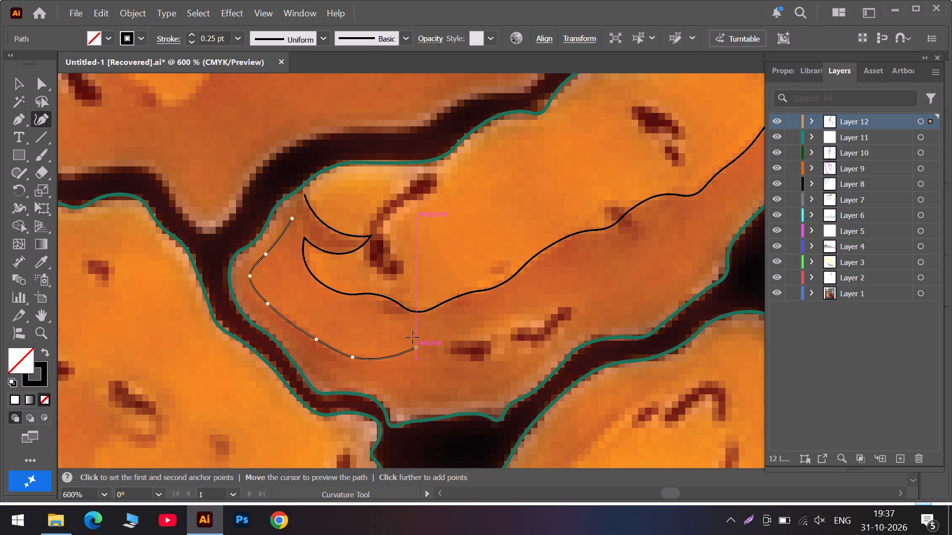
Bring the path back along the wavy shading line, with a corner point at the crescent's lower-left tip, and close the shape.
click(389, 314)
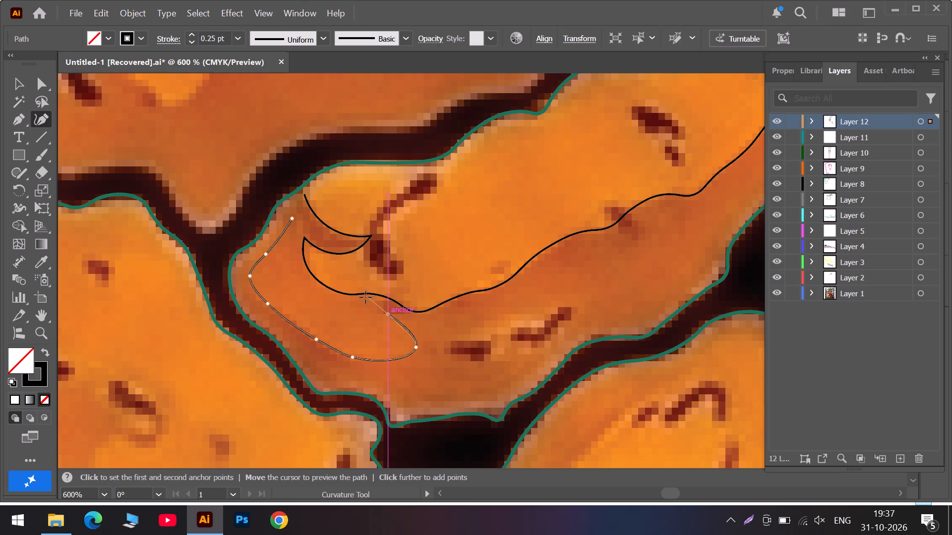
click(361, 299)
click(322, 291)
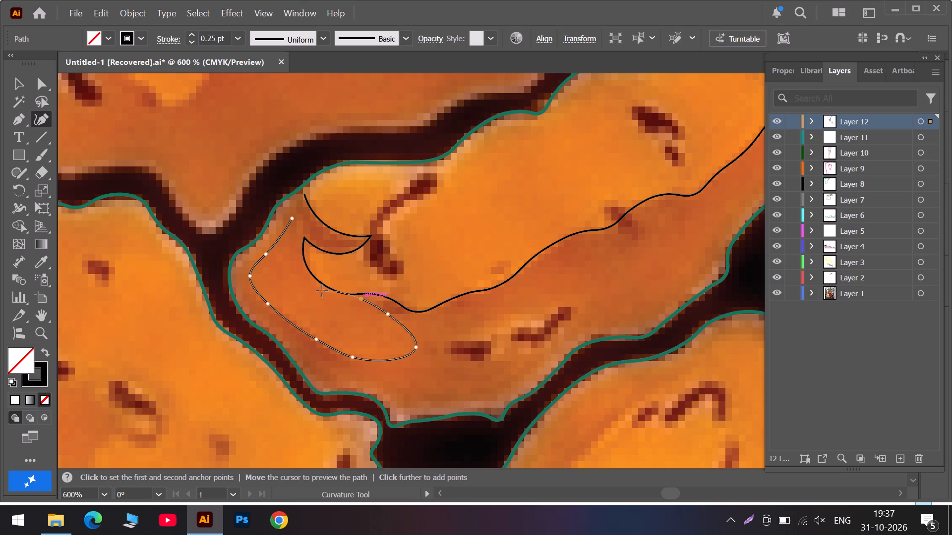
double_click(302, 236)
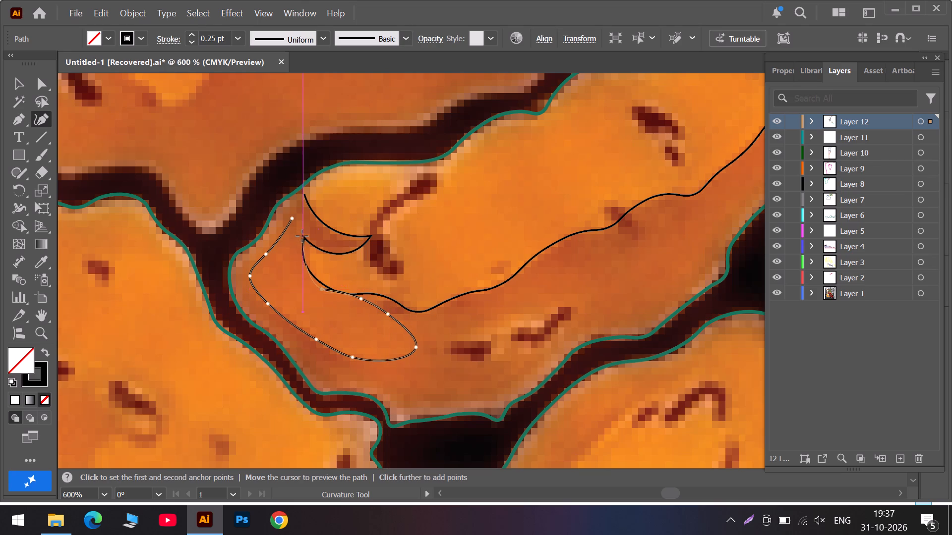
click(322, 248)
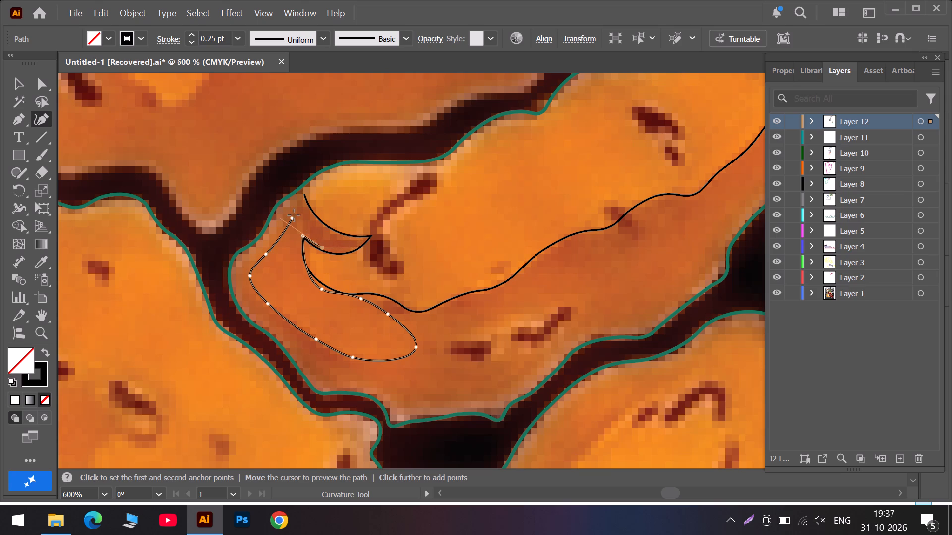
key(ctrl+z)
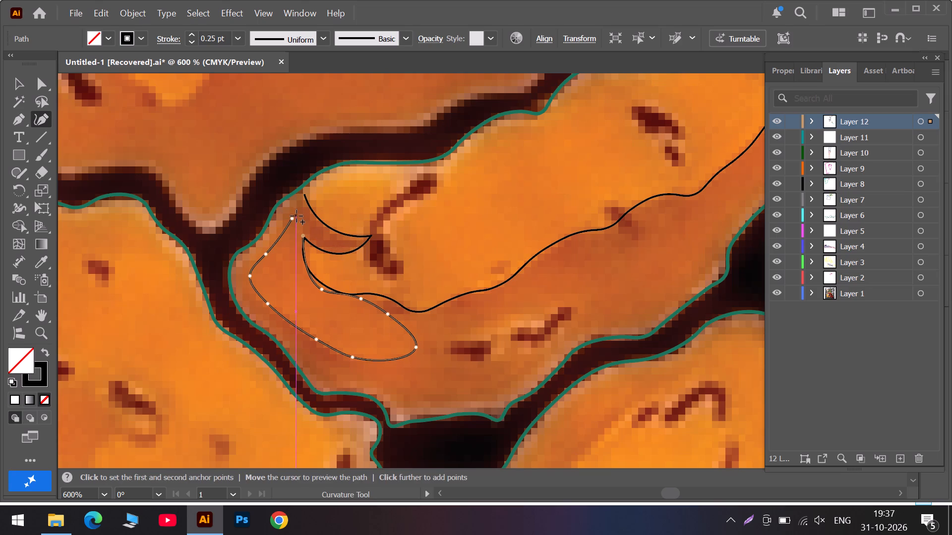
click(293, 216)
click(293, 216)
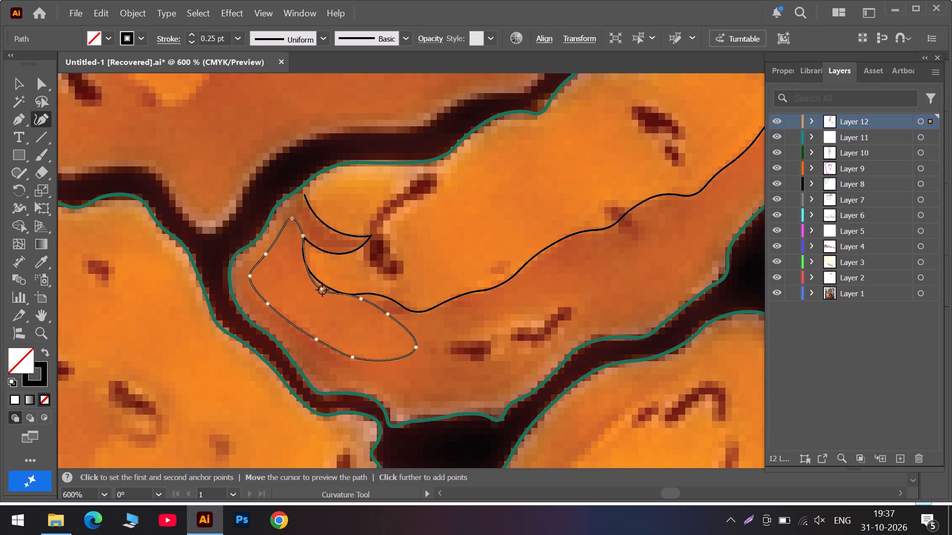
Move the closed shape's anchor point below the crescent's corner tip up along the neighbouring shading line so the edges align.
drag(322, 287, 322, 284)
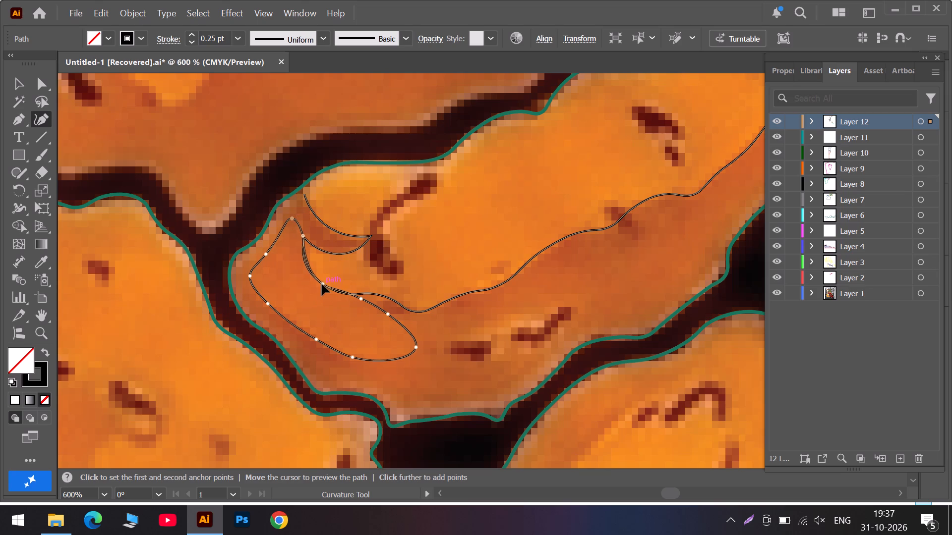
drag(322, 284, 309, 271)
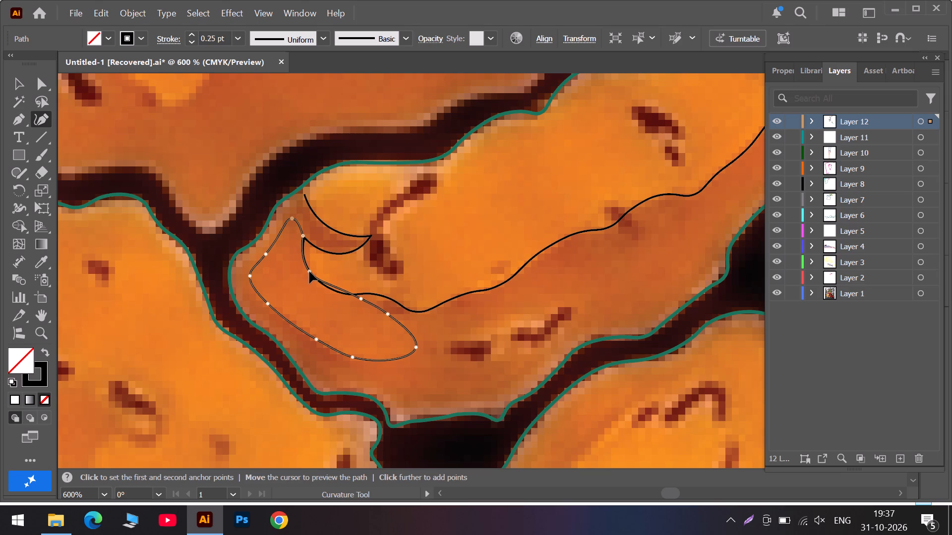
drag(309, 271, 309, 270)
Set the closed shape's stroke weight to 0.5 pt.
click(188, 32)
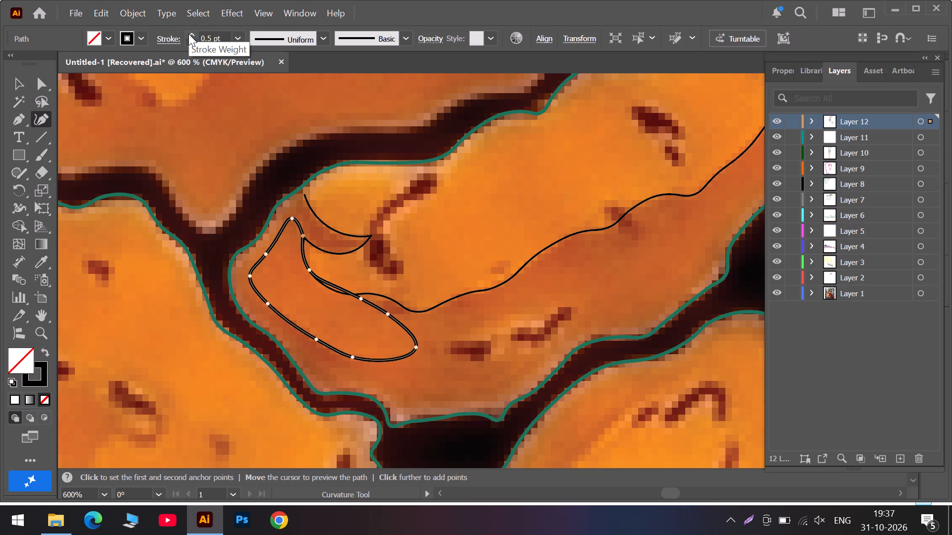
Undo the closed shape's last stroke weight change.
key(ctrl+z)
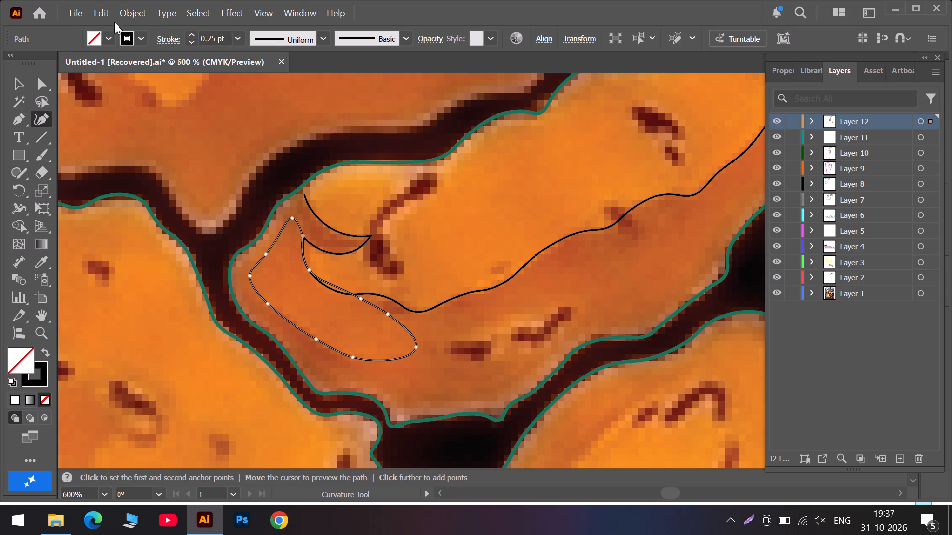
Set the closed shape's stroke colour to green so it stands out from the black shading lines.
click(140, 39)
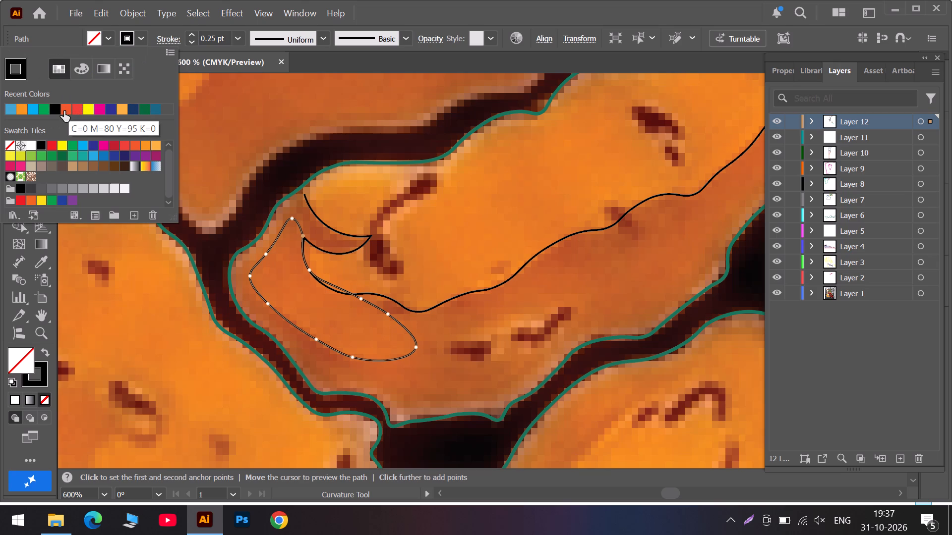
click(45, 108)
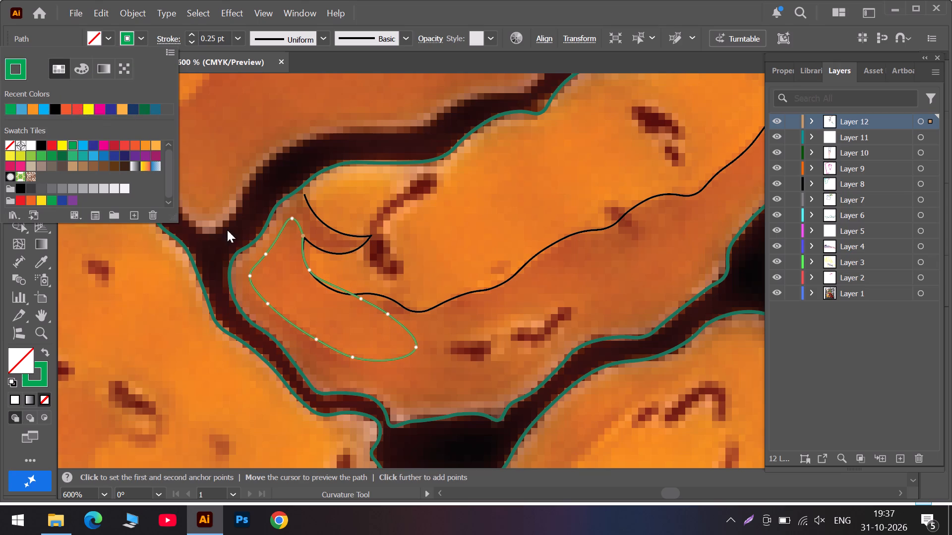
alt+scroll(336, 297, up, 4)
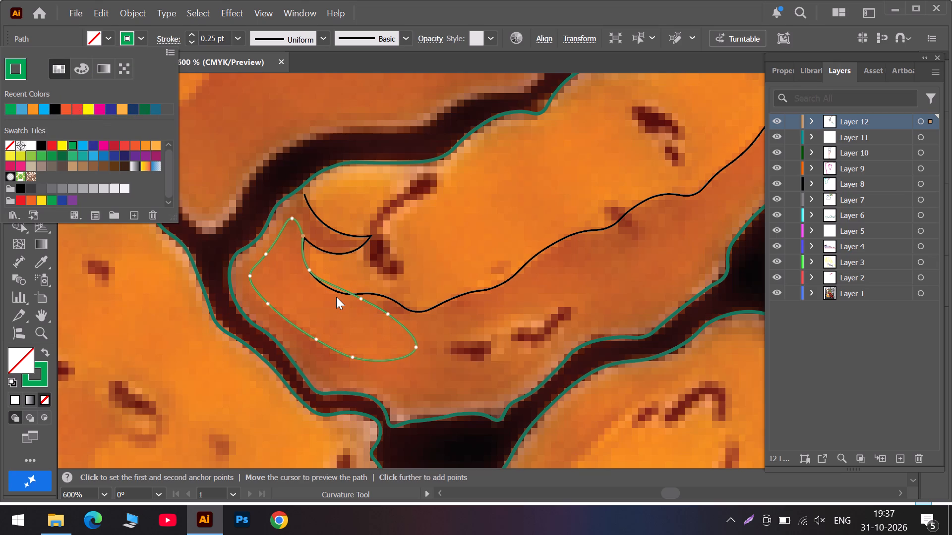
click(333, 285)
Add and move anchor points on the green shape's inner edge below the crescent's tip so it follows the black shading line.
alt+scroll(333, 284, up, 3)
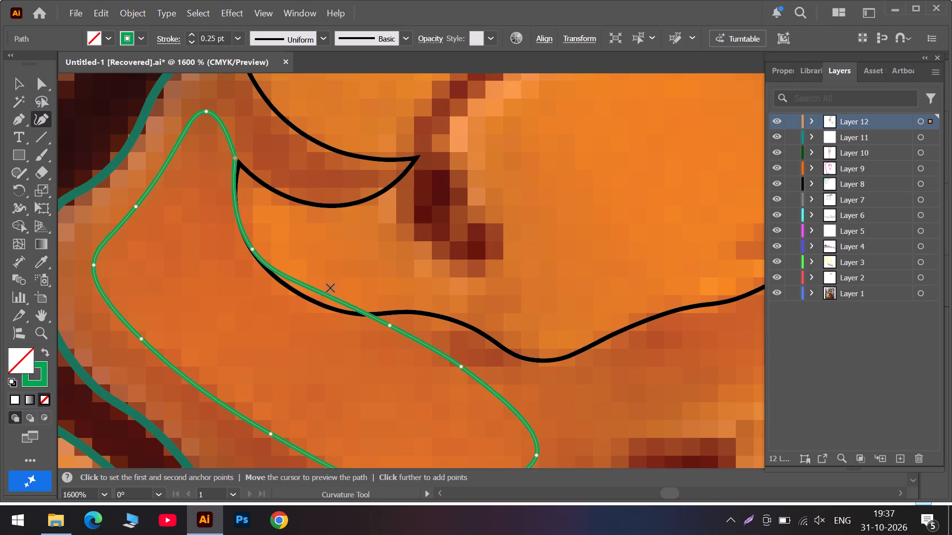
drag(323, 288, 306, 296)
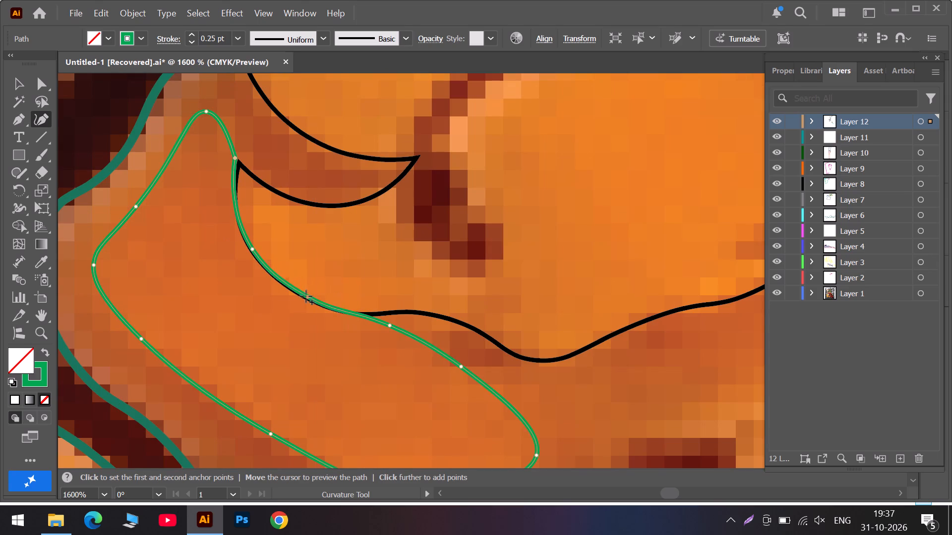
drag(306, 296, 299, 294)
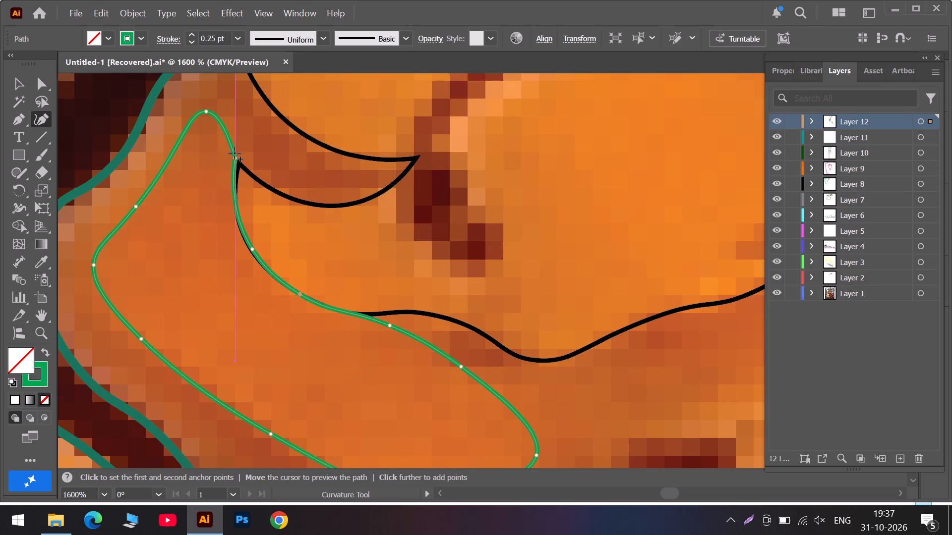
drag(235, 158, 239, 164)
drag(240, 213, 236, 218)
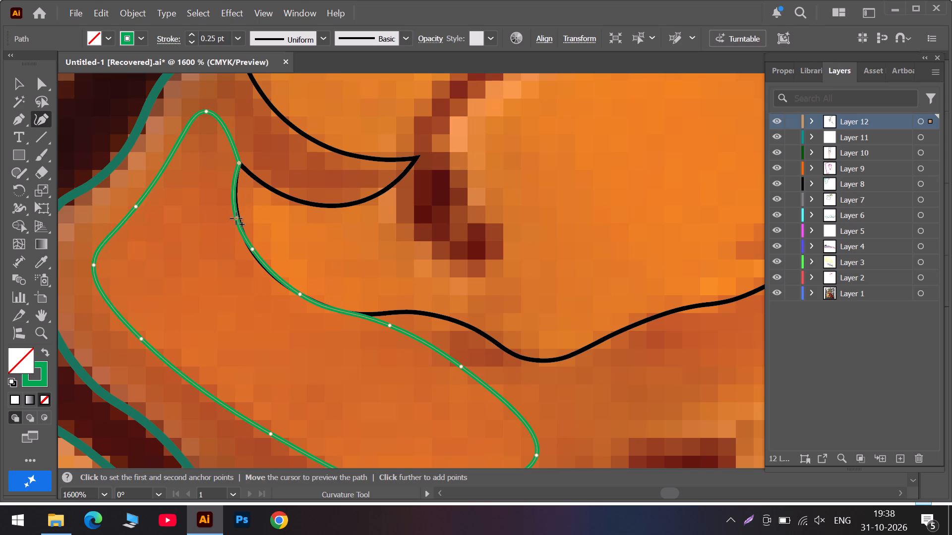
drag(236, 218, 234, 211)
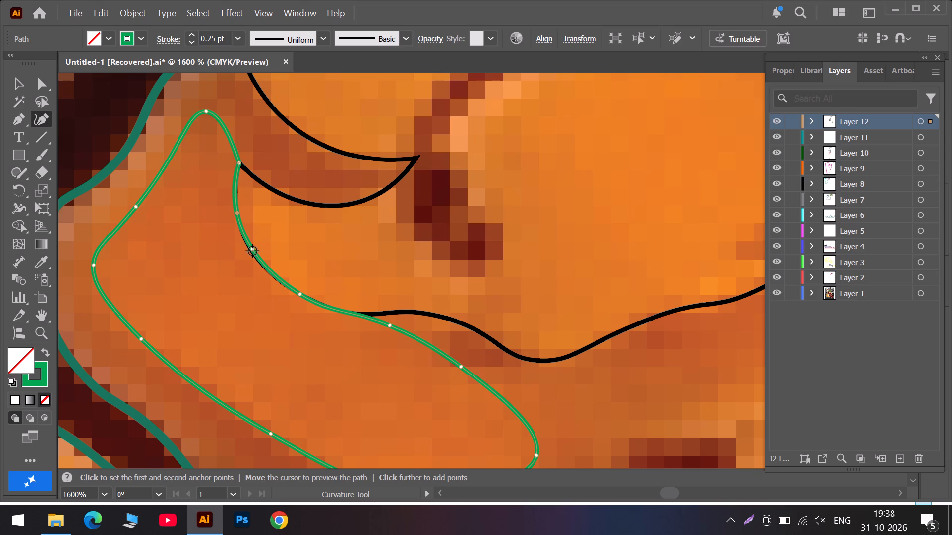
drag(252, 251, 257, 258)
Fit the green shape's inner edge further along the black shading line and make a corner point where the two diverge.
drag(392, 326, 389, 320)
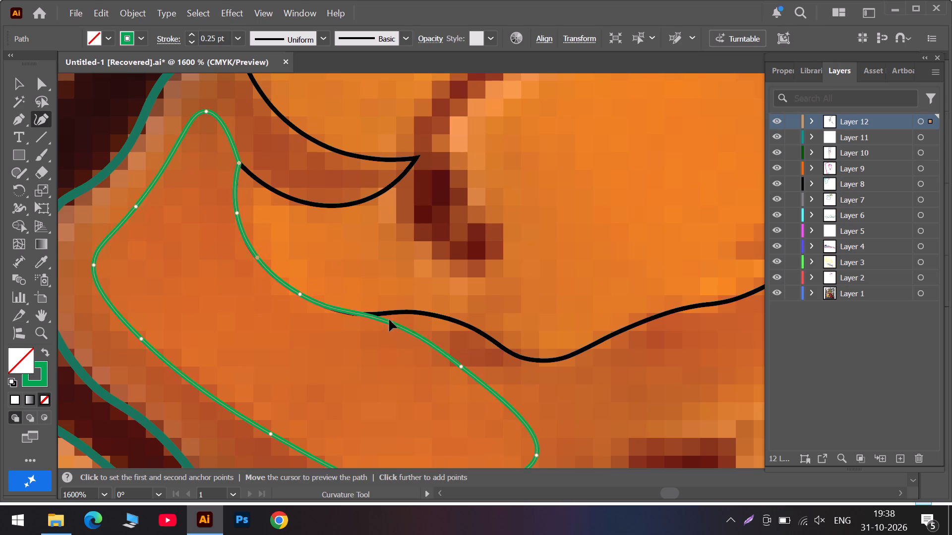
drag(389, 320, 343, 314)
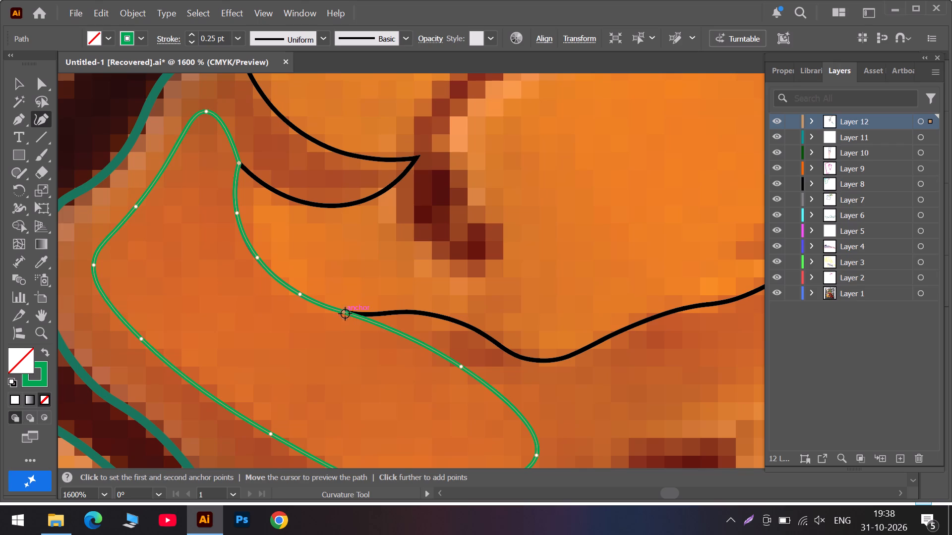
drag(401, 333, 379, 315)
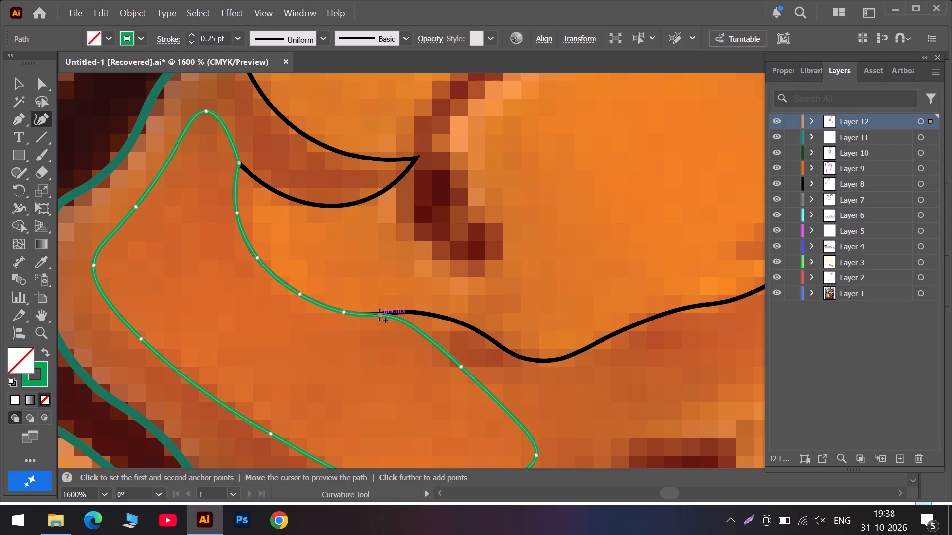
drag(379, 315, 377, 314)
double_click(377, 314)
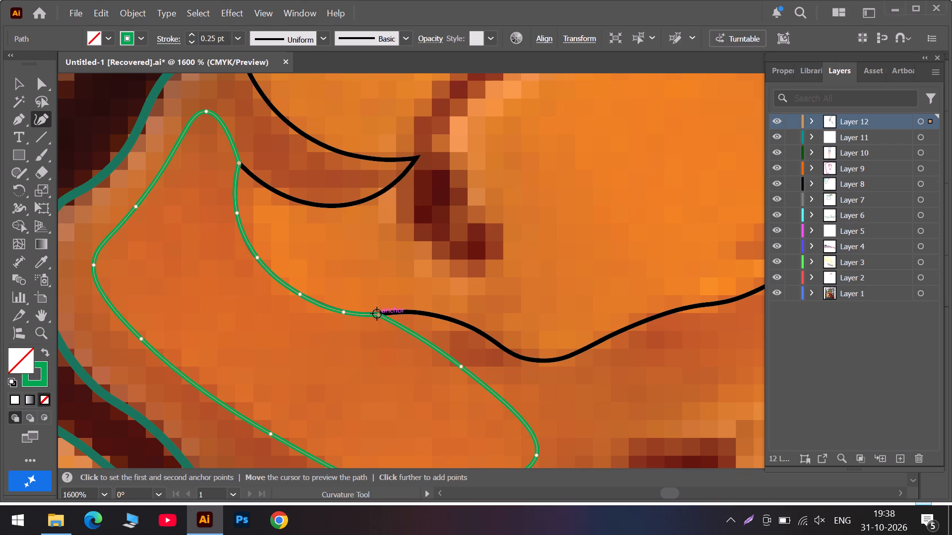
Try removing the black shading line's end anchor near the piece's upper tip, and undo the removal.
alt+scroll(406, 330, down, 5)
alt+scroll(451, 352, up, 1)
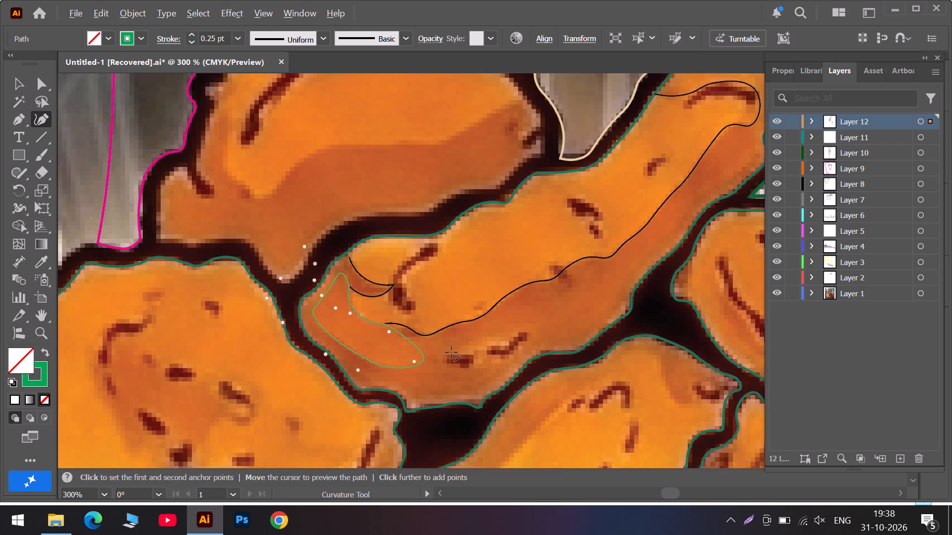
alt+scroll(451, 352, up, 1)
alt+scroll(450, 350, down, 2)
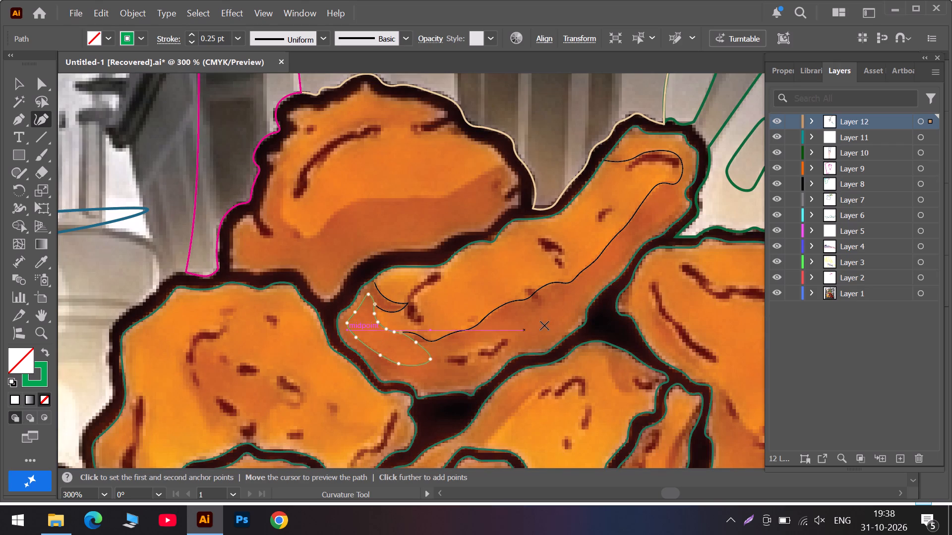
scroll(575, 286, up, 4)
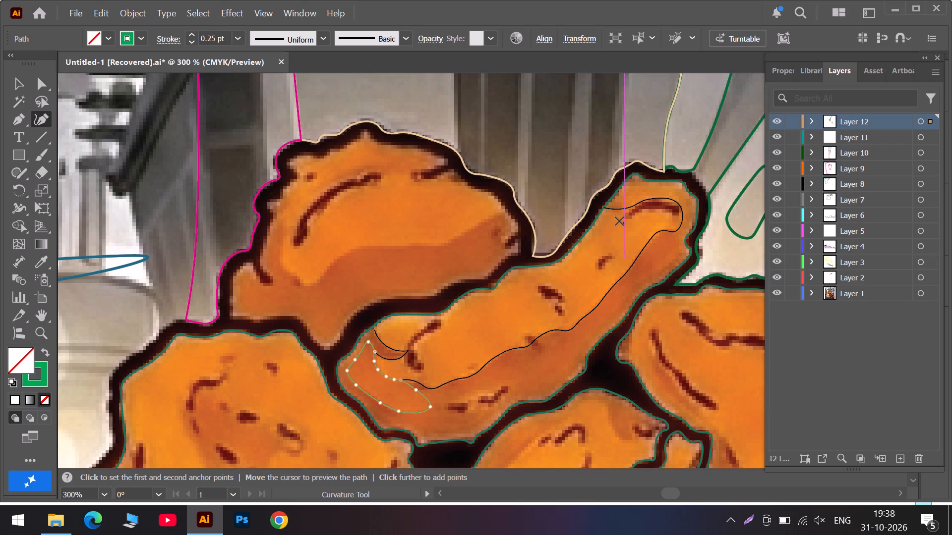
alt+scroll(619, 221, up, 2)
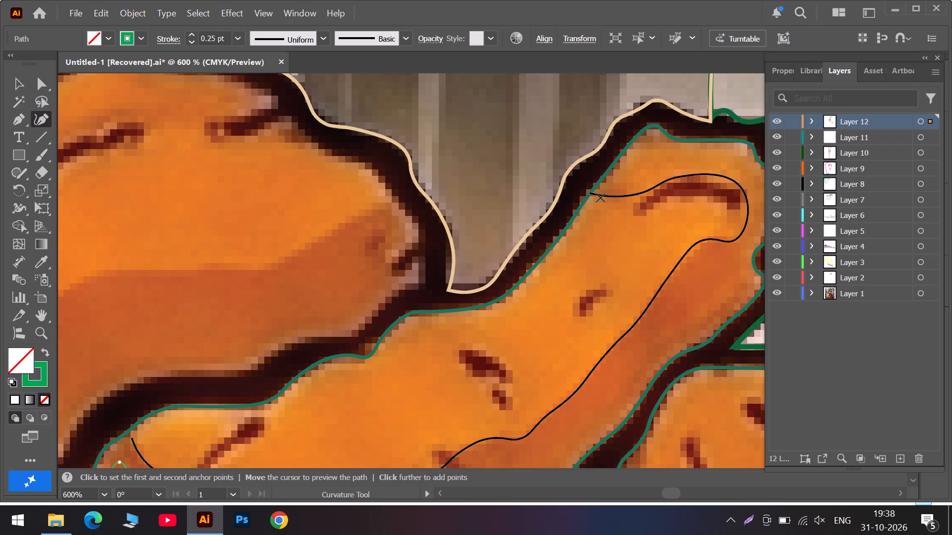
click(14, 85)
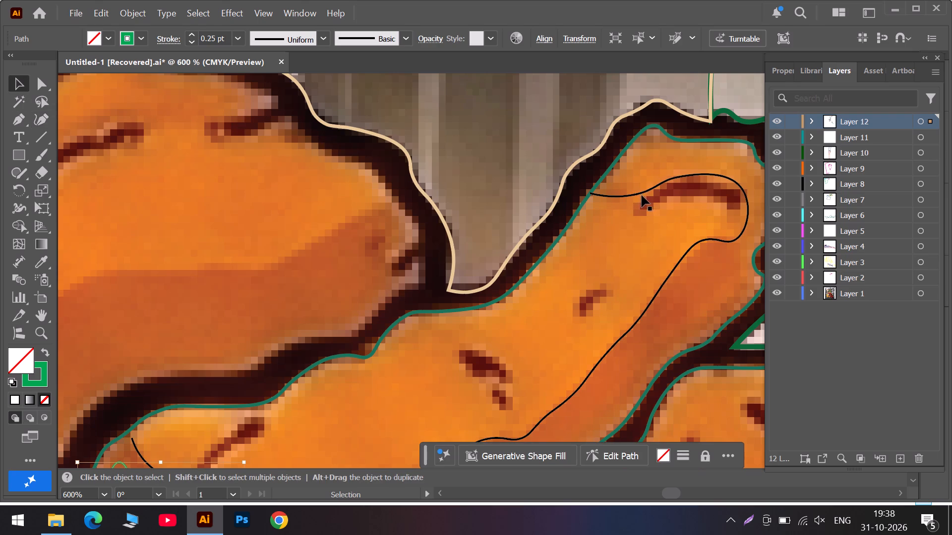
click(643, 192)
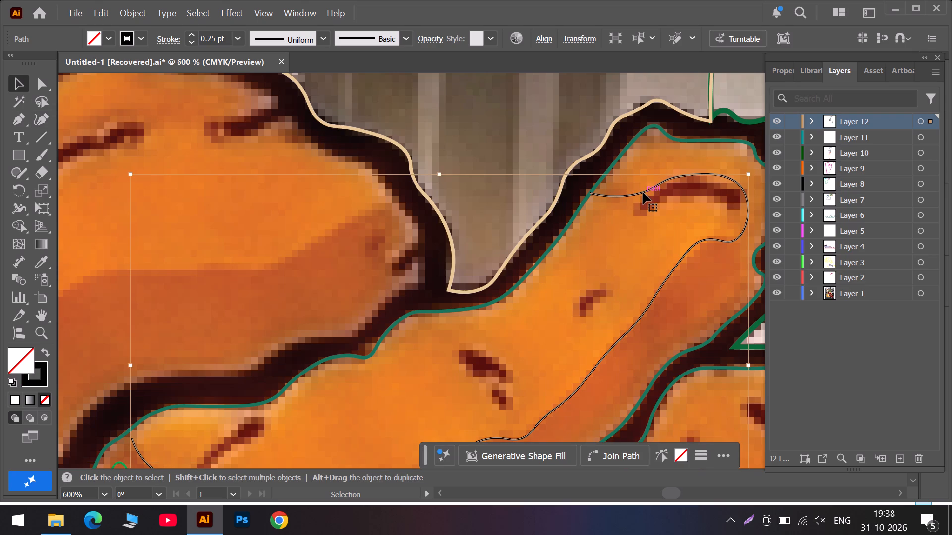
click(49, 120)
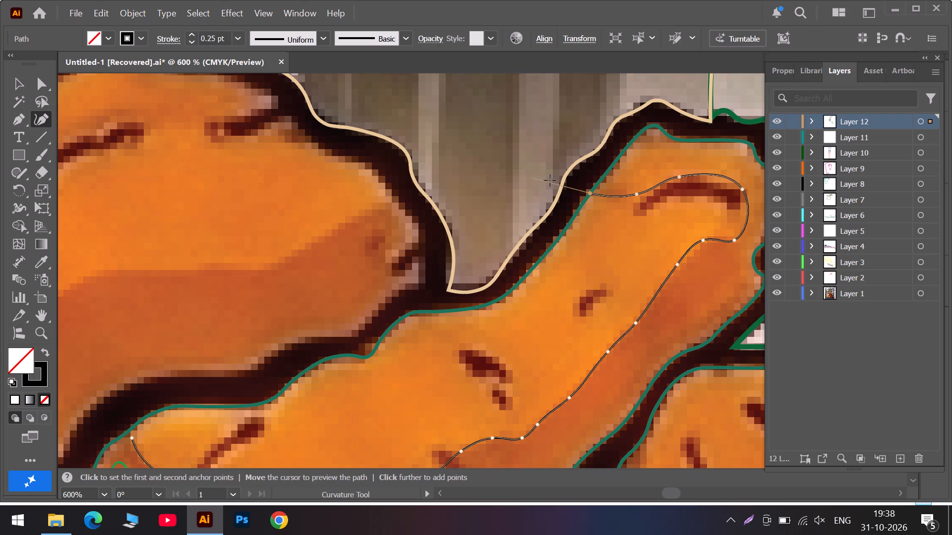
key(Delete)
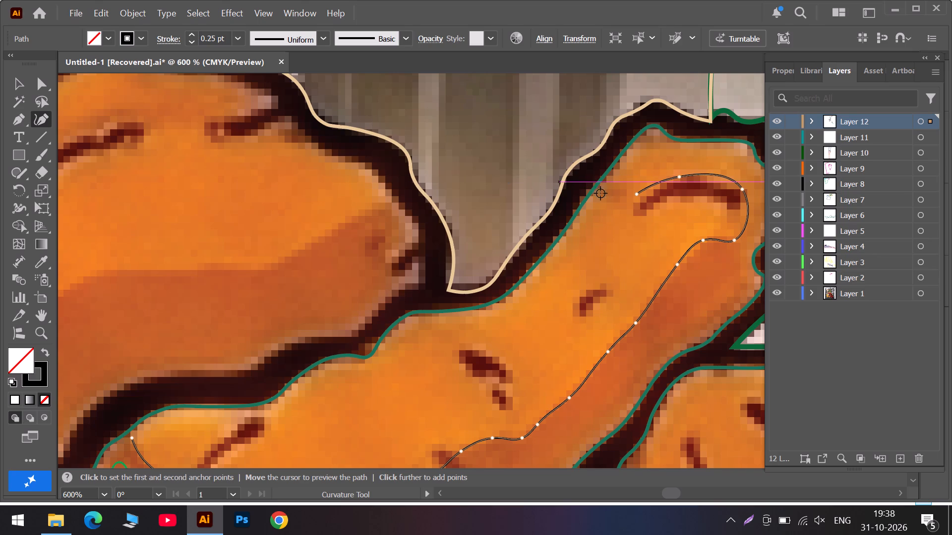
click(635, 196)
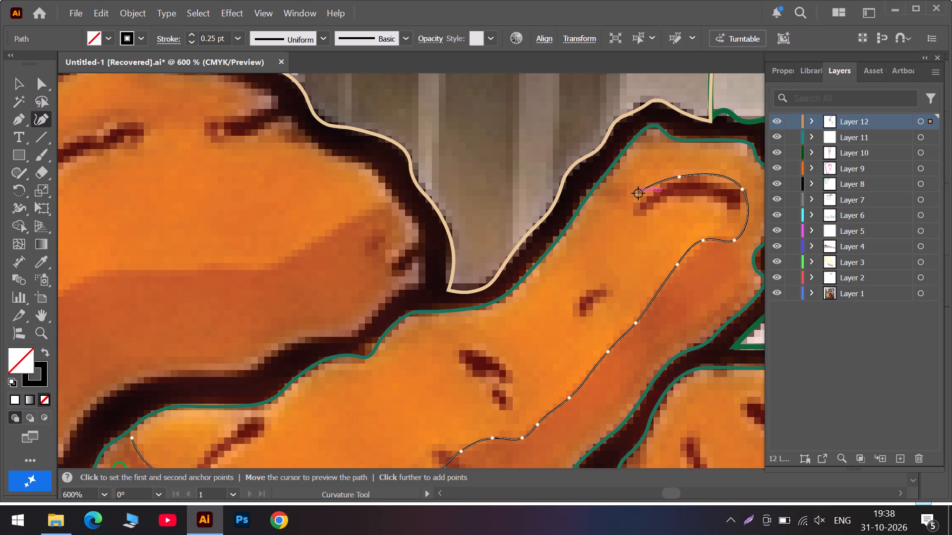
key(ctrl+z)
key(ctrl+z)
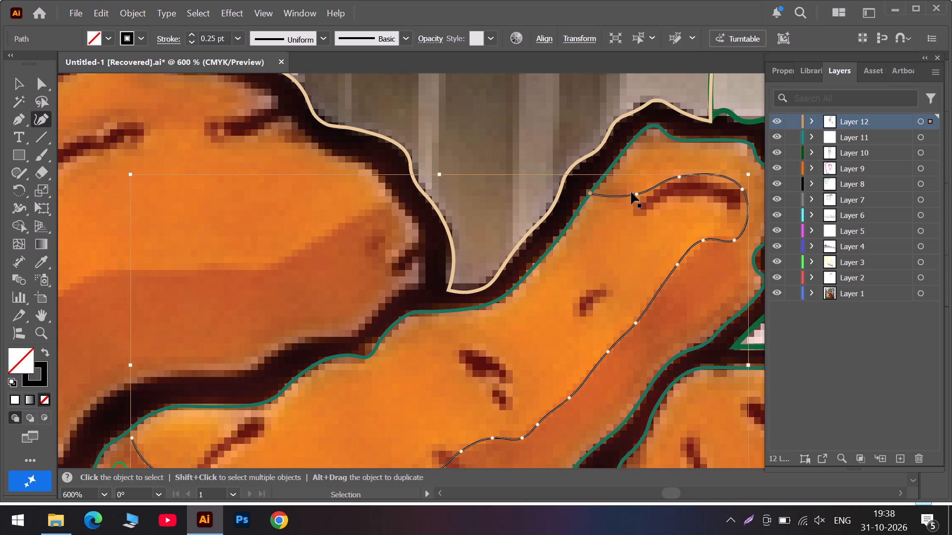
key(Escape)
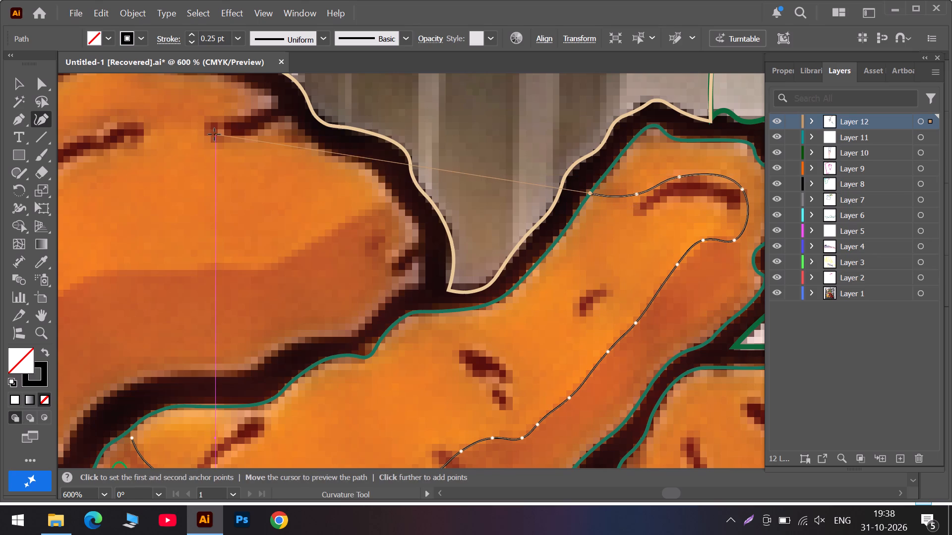
Release the black shading line from selection to start on the domed chicken piece above it.
click(20, 87)
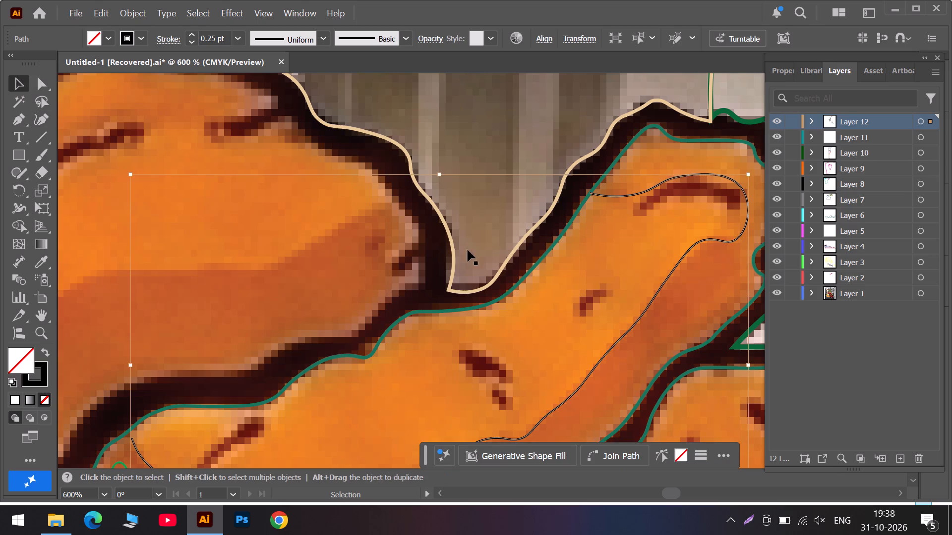
scroll(653, 281, down, 10)
alt+scroll(644, 278, down, 3)
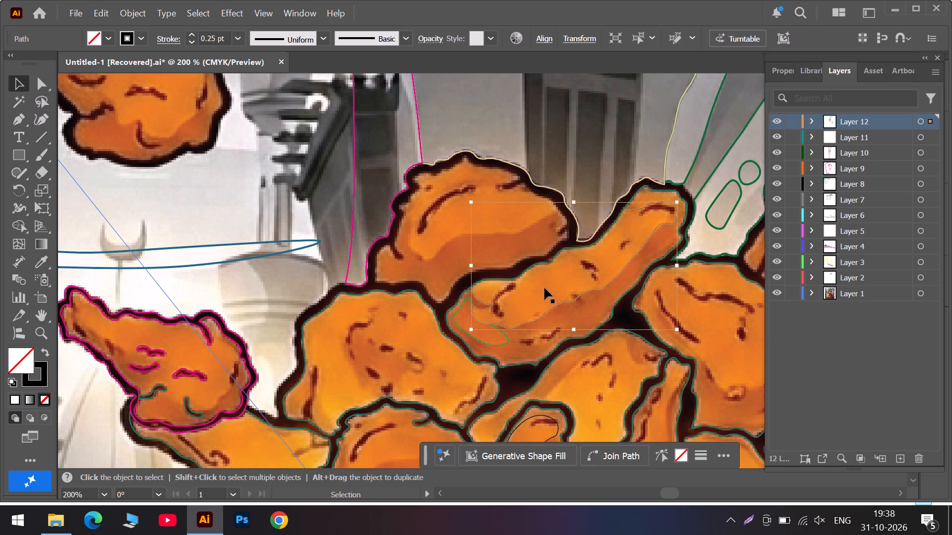
click(482, 217)
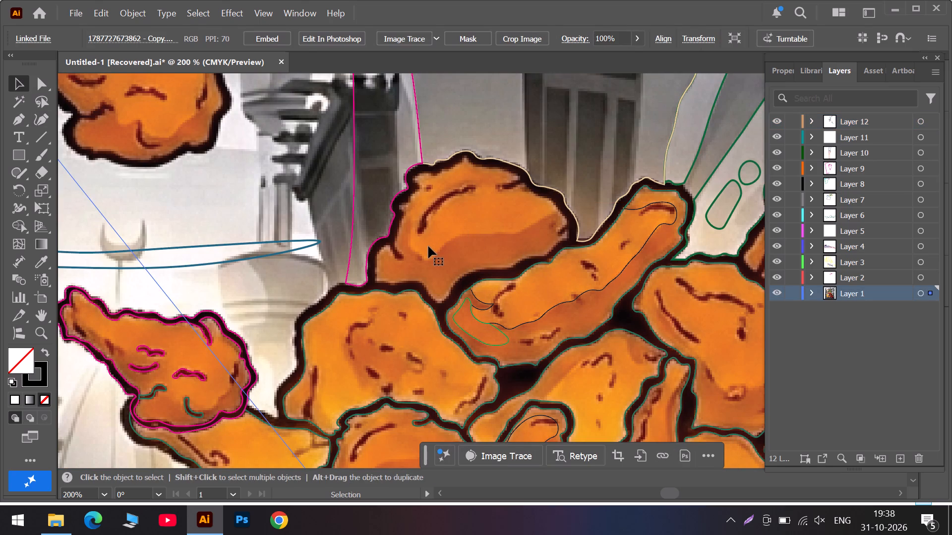
alt+scroll(413, 246, up, 2)
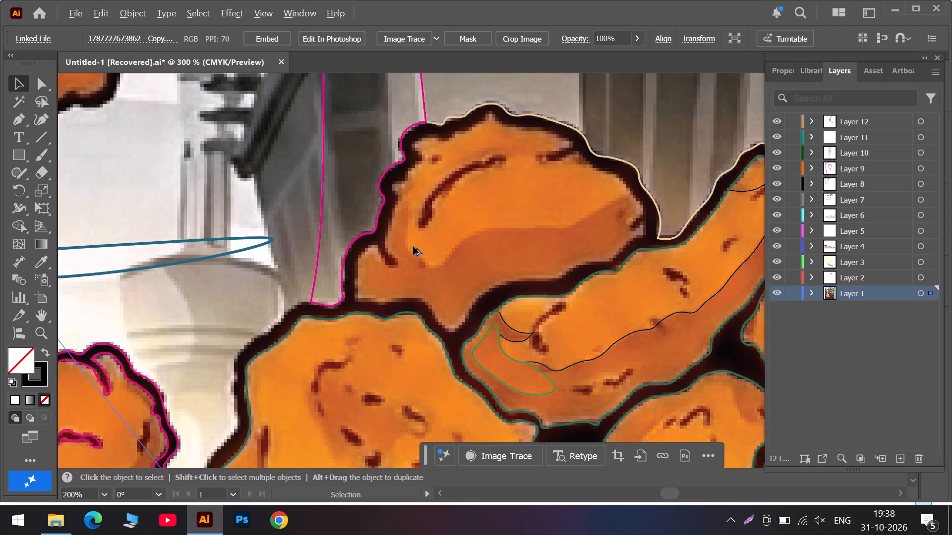
alt+scroll(413, 246, up, 1)
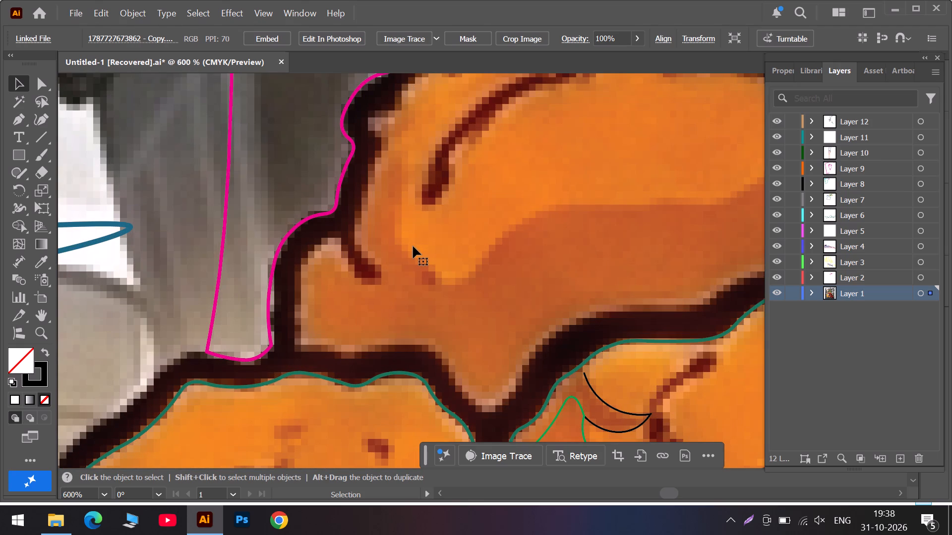
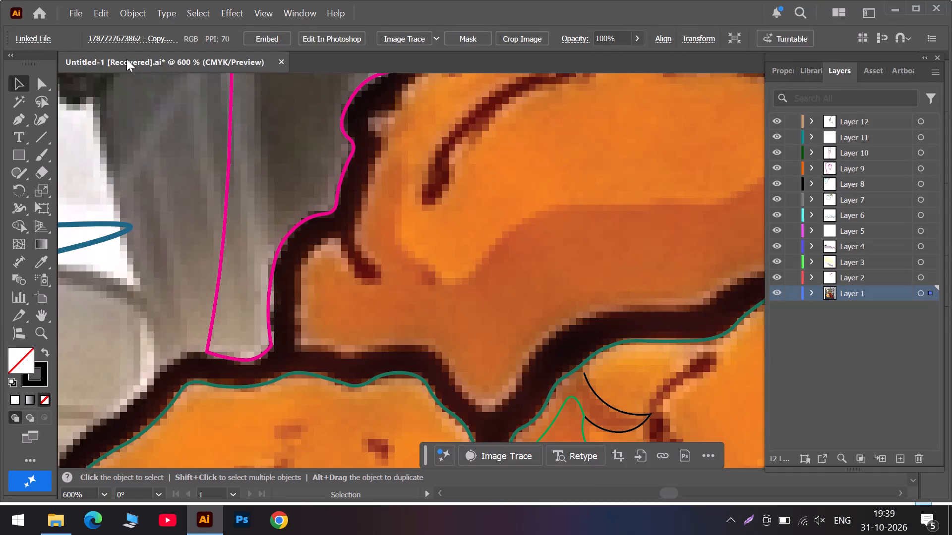
Trace the domed piece's shading boundary with the Curvature tool from its left outline down to the lowest dip, adjusting the anchor before the dip.
click(43, 121)
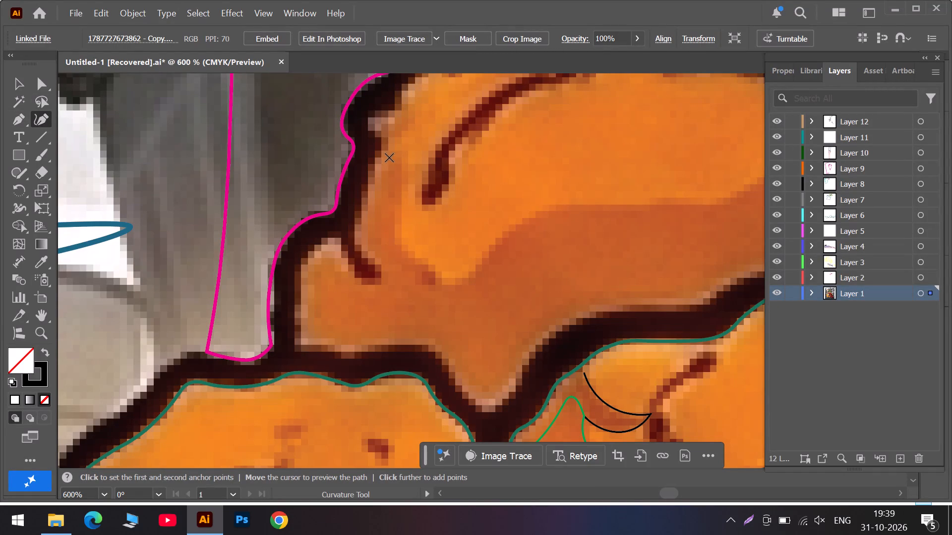
click(385, 152)
click(400, 165)
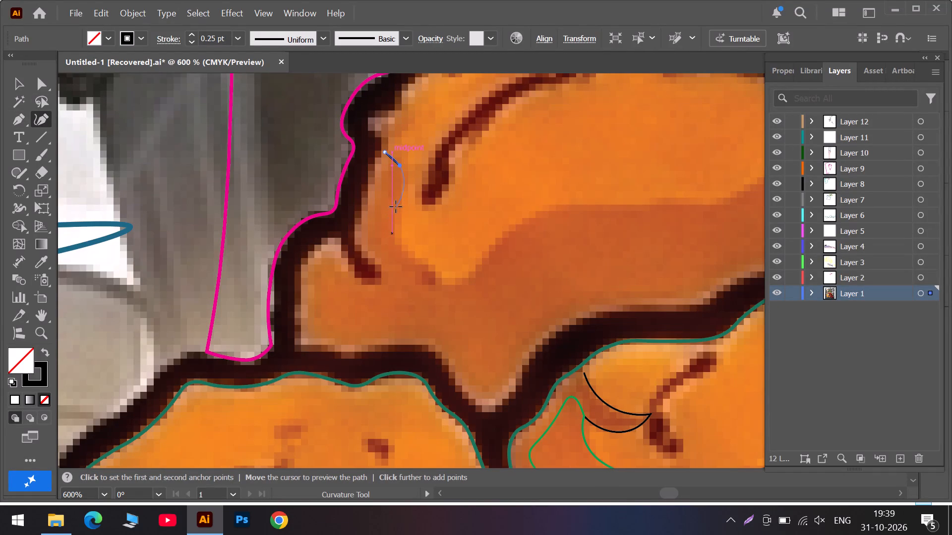
click(398, 197)
click(399, 242)
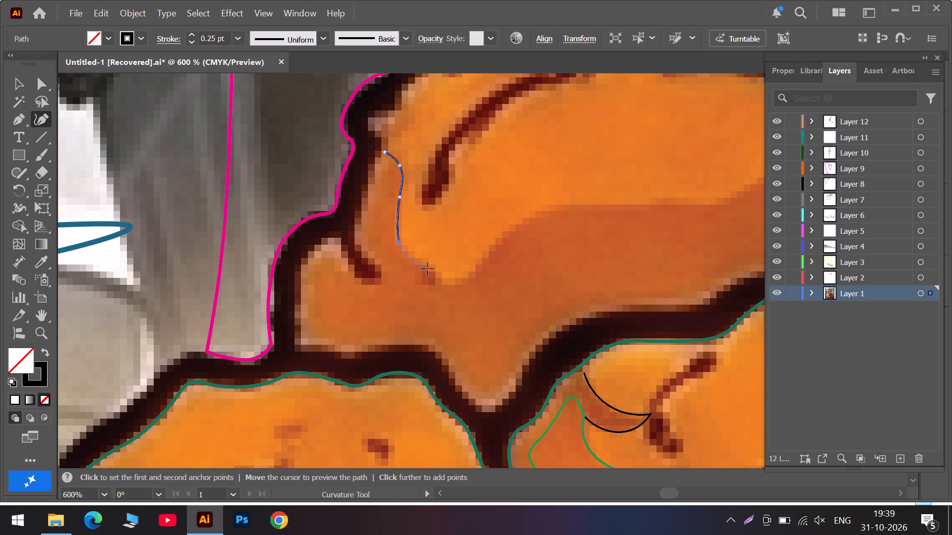
click(421, 261)
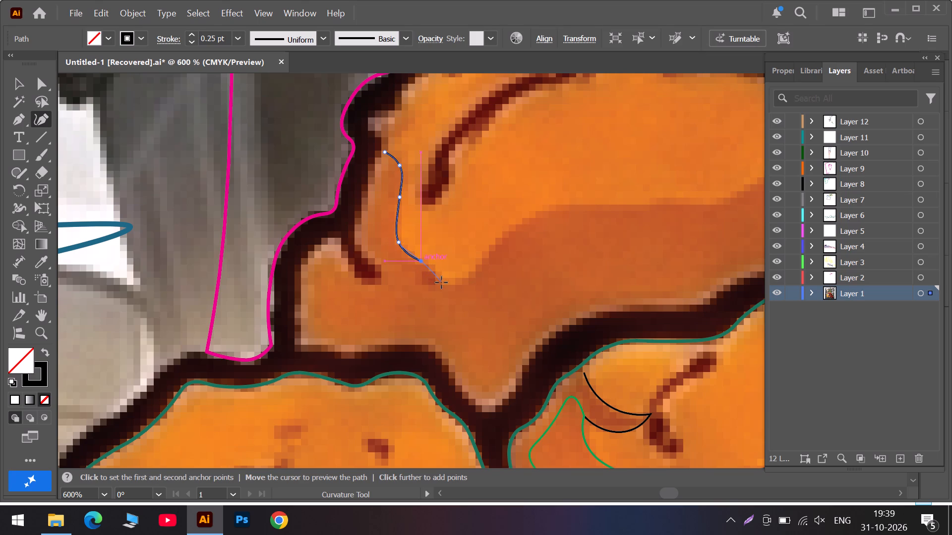
click(441, 282)
drag(422, 263, 422, 261)
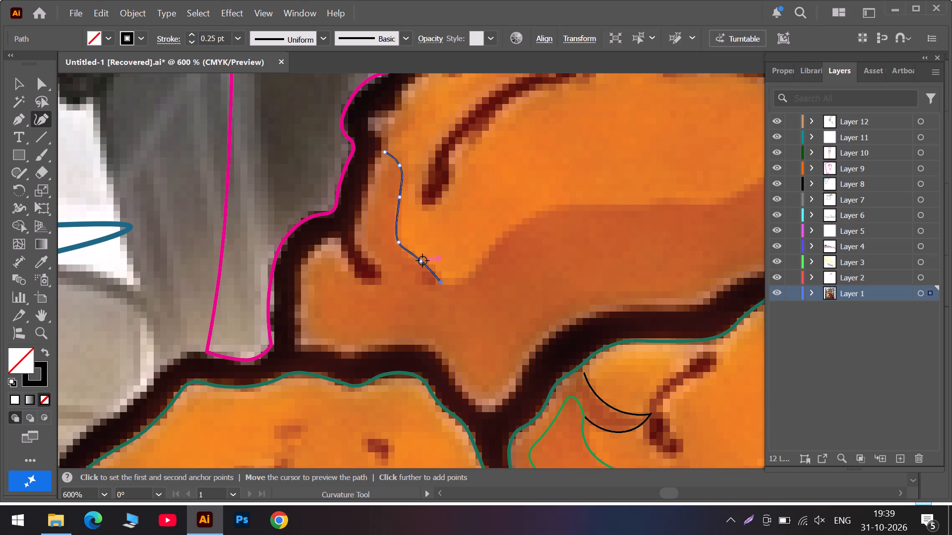
drag(422, 261, 430, 265)
Continue the domed piece's shading path from the dip up the slope and along the nearly level edge between light and dark orange.
click(478, 266)
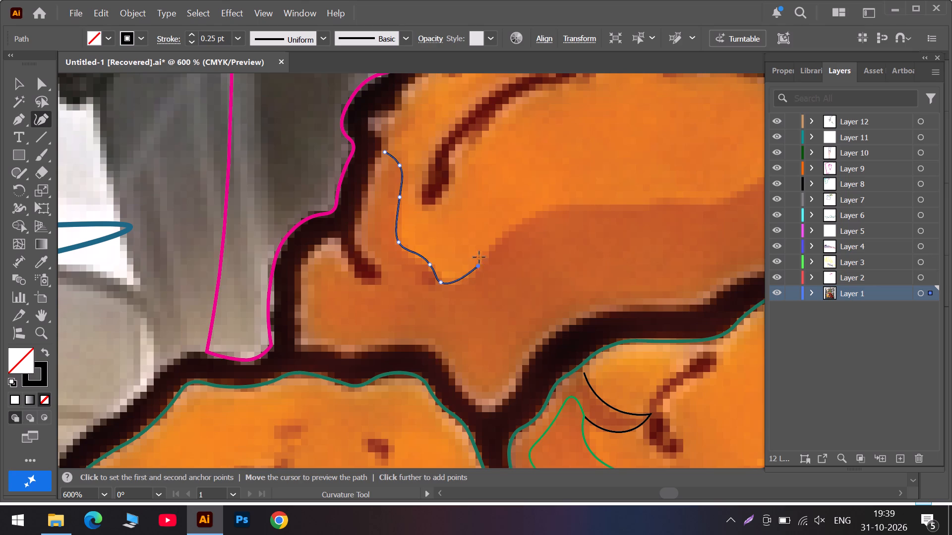
click(519, 224)
click(585, 208)
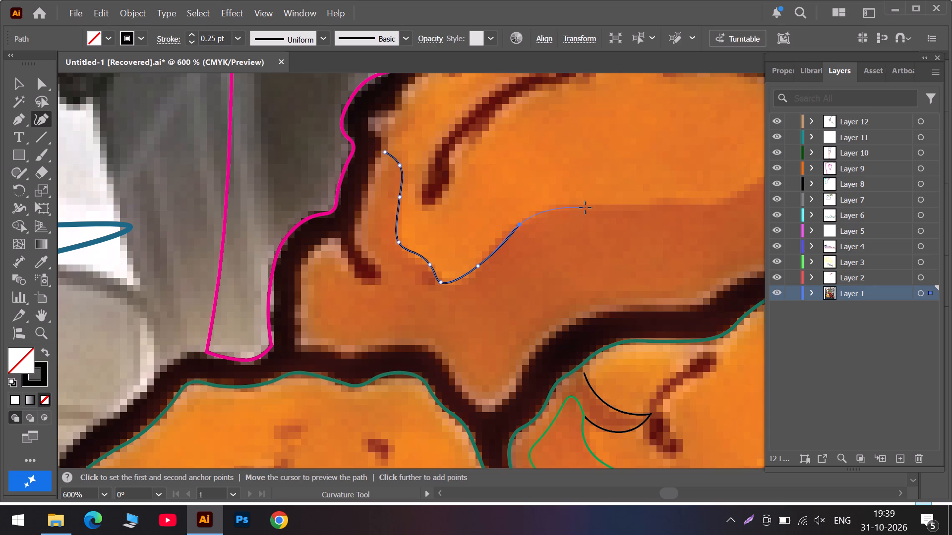
click(712, 206)
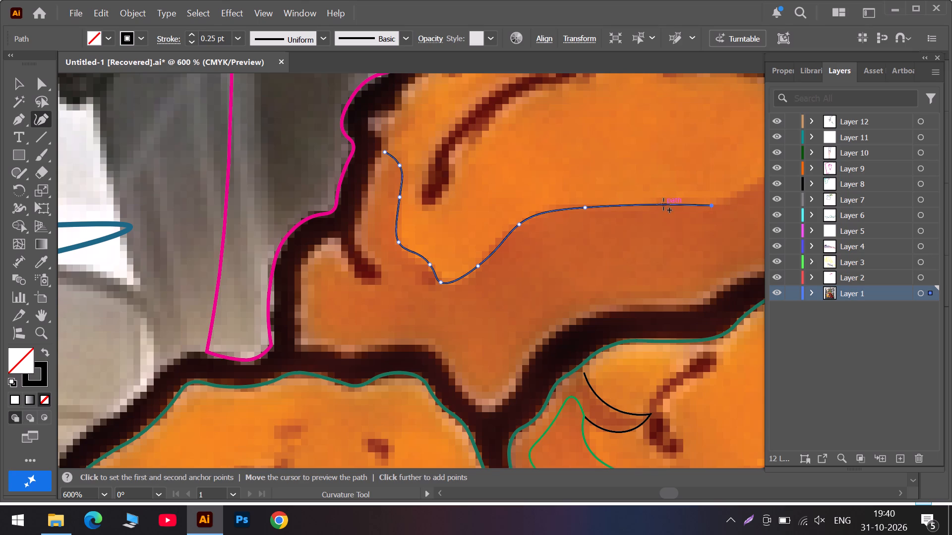
click(663, 205)
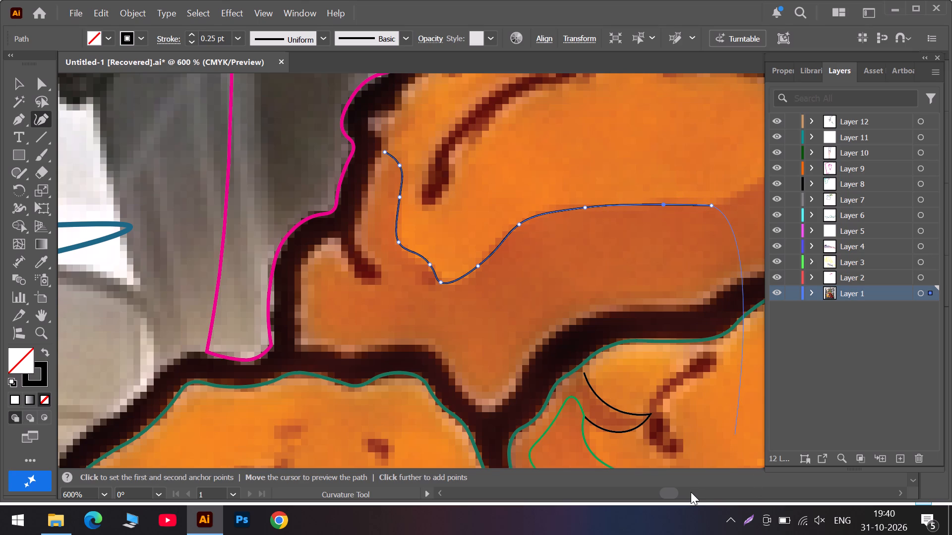
click(691, 492)
click(649, 492)
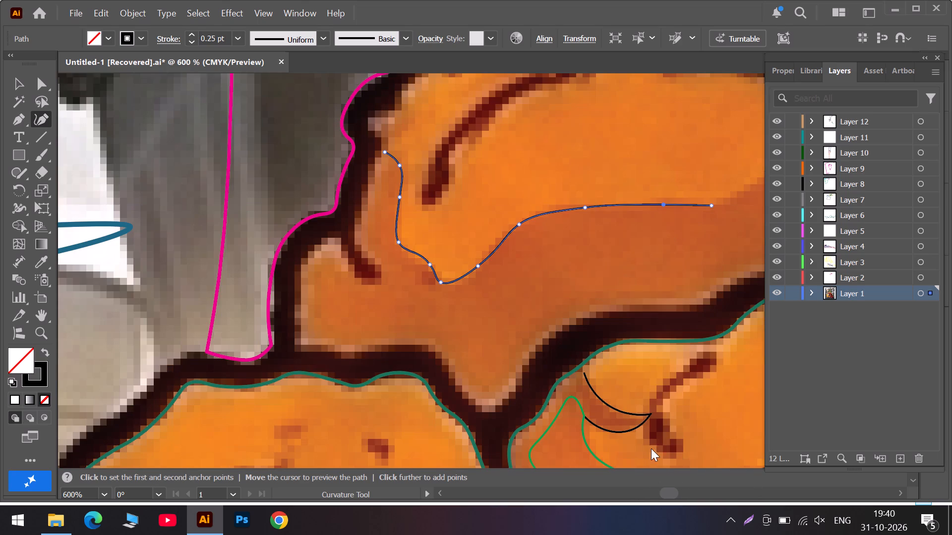
Refine the shading path around the dip by moving and adding anchor points, and add one on the rising slope.
drag(430, 267, 423, 264)
drag(423, 264, 412, 256)
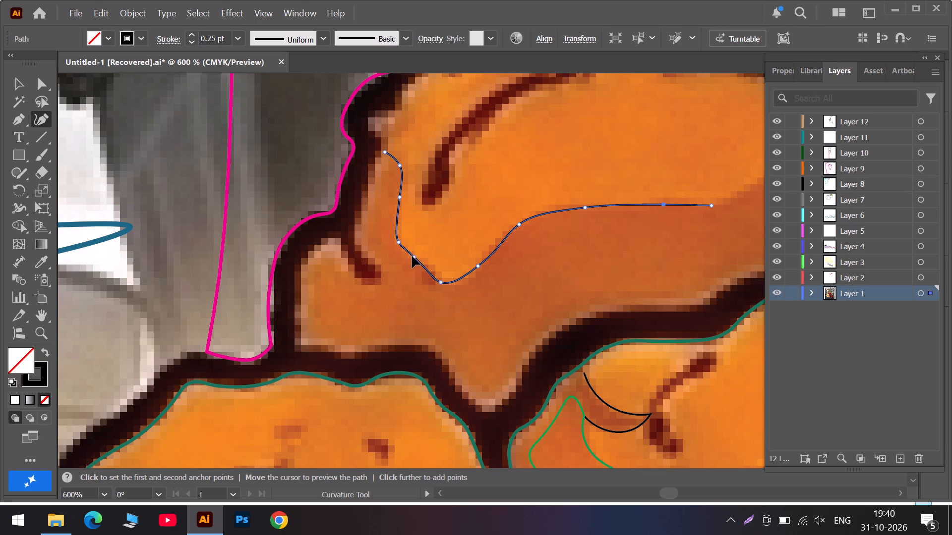
drag(412, 256, 410, 254)
drag(424, 269, 428, 262)
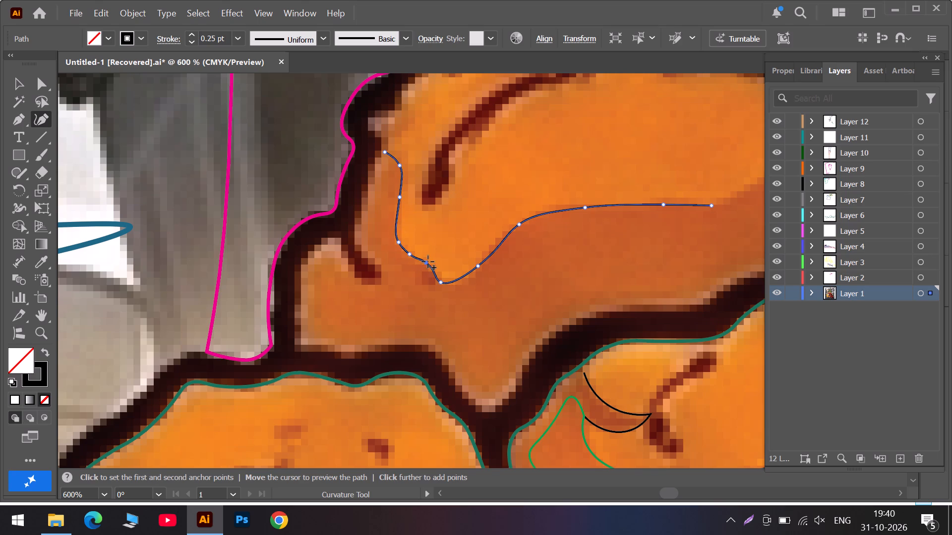
drag(428, 262, 430, 268)
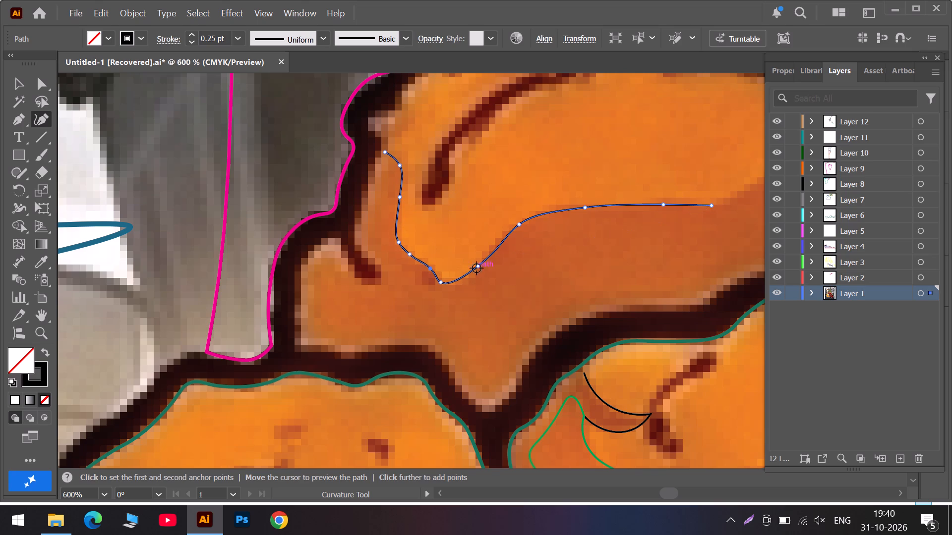
click(503, 239)
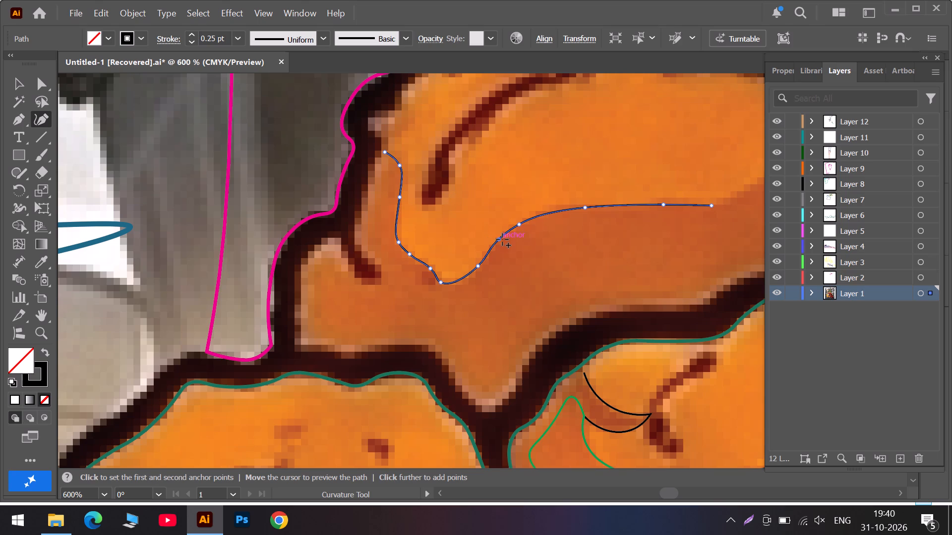
Extend the shading path up to the domed piece's right-hand dark outline and end it there as an open path.
click(695, 488)
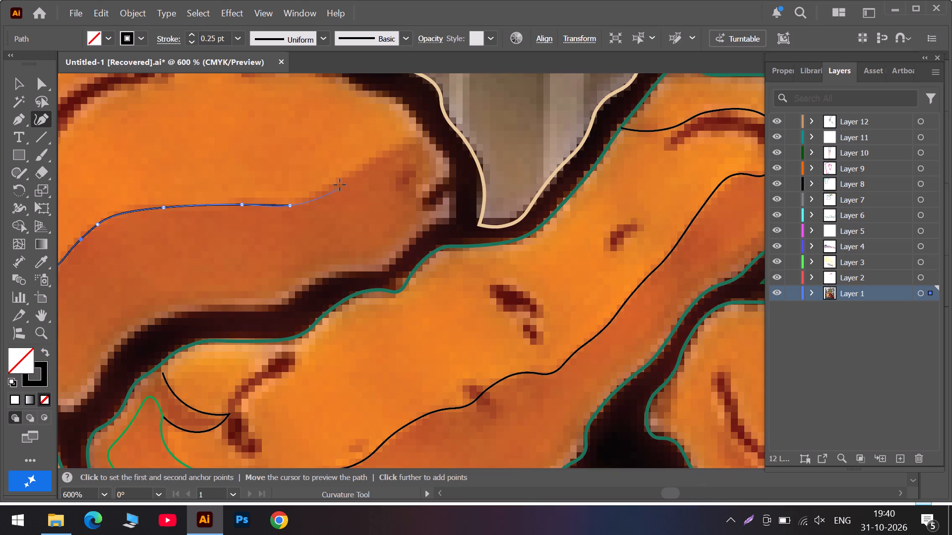
click(342, 178)
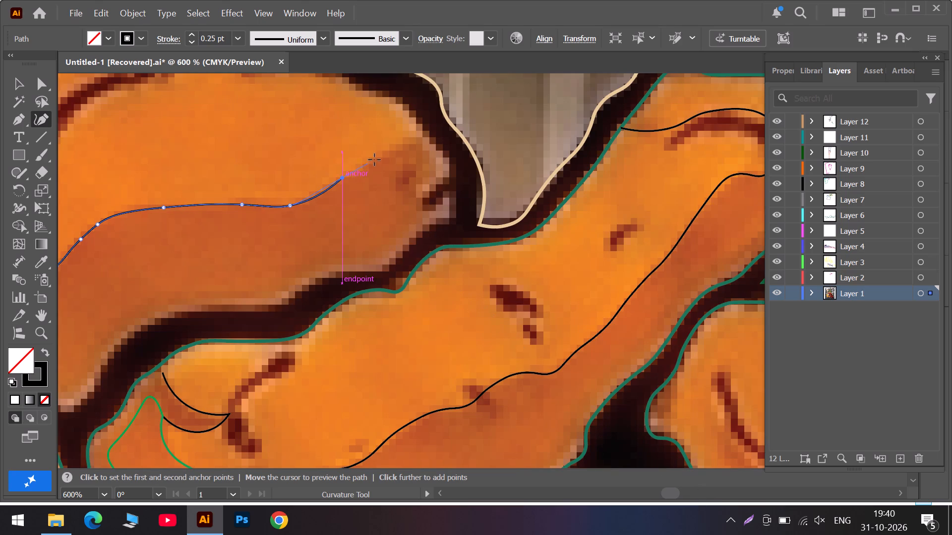
click(402, 142)
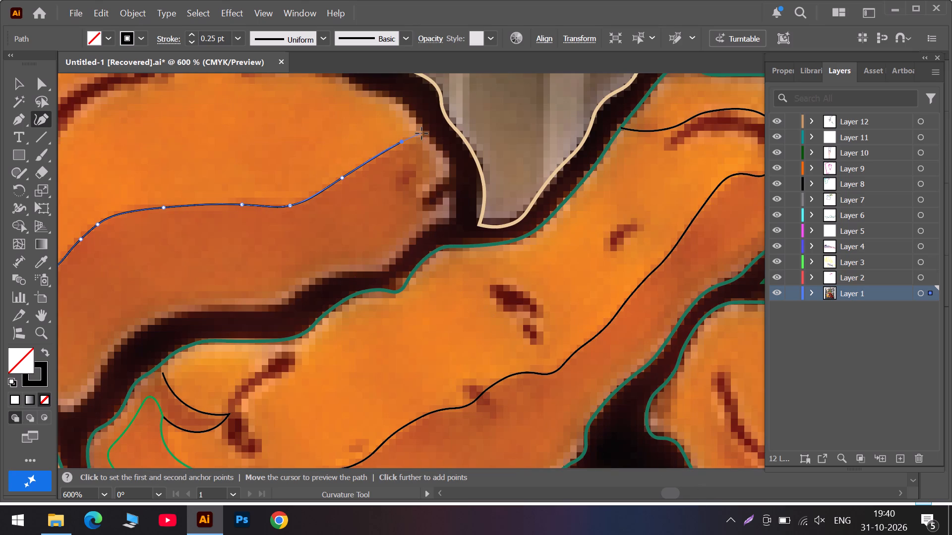
click(421, 133)
drag(421, 133, 426, 132)
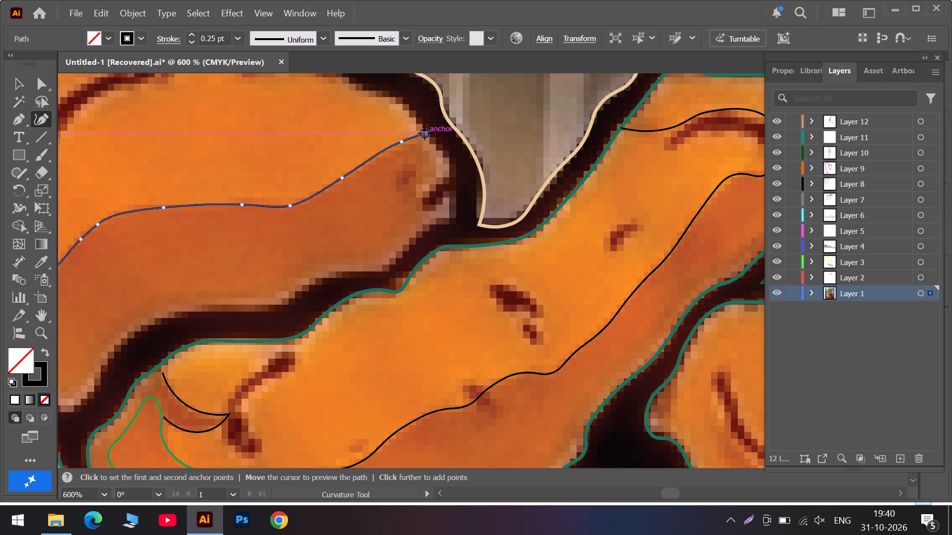
key(Escape)
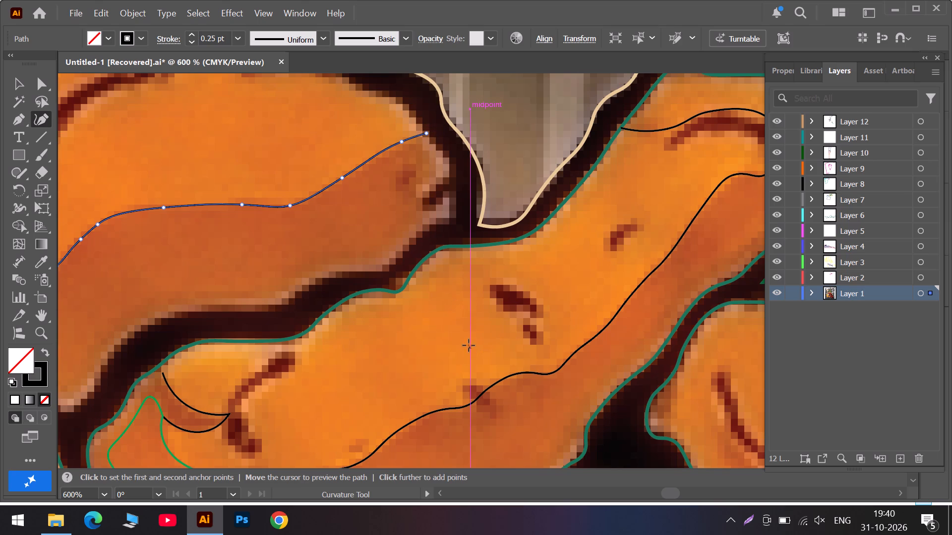
Move the shading path's starting anchor onto the dark outline on the domed piece's left side.
click(638, 489)
scroll(387, 186, up, 2)
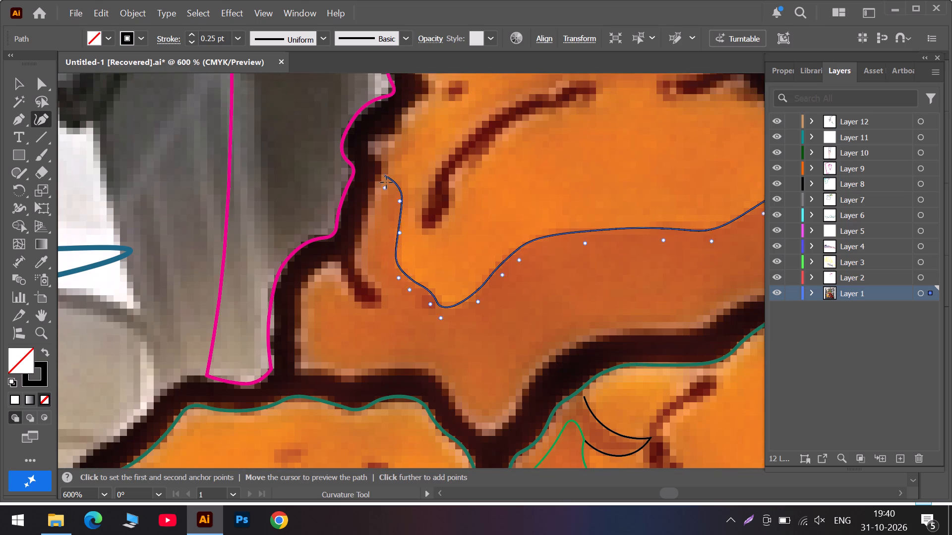
alt+scroll(386, 182, up, 2)
drag(375, 172, 369, 170)
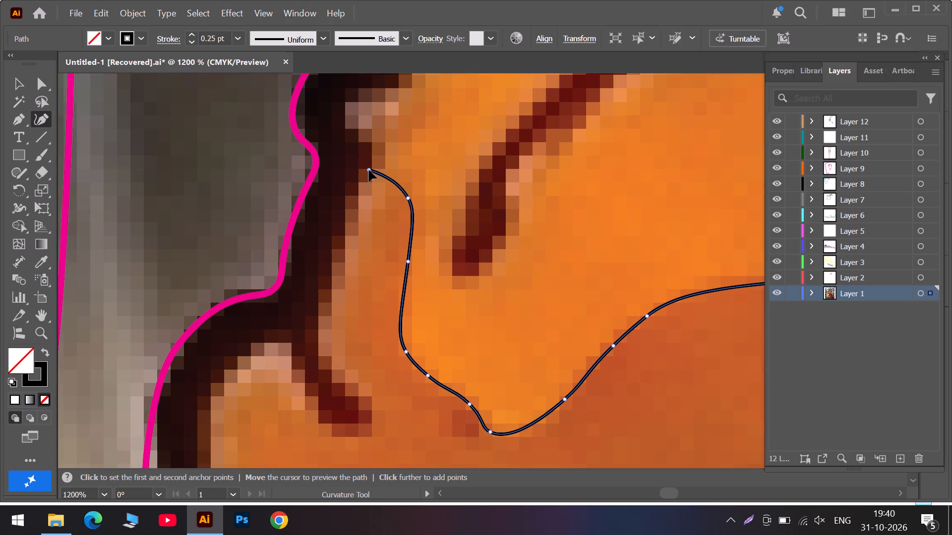
drag(369, 170, 368, 168)
key(Escape)
Start a new curved path around the upper left edge of the dark orange patch on the large chicken piece below the domed one.
alt+scroll(389, 254, down, 4)
scroll(401, 297, down, 9)
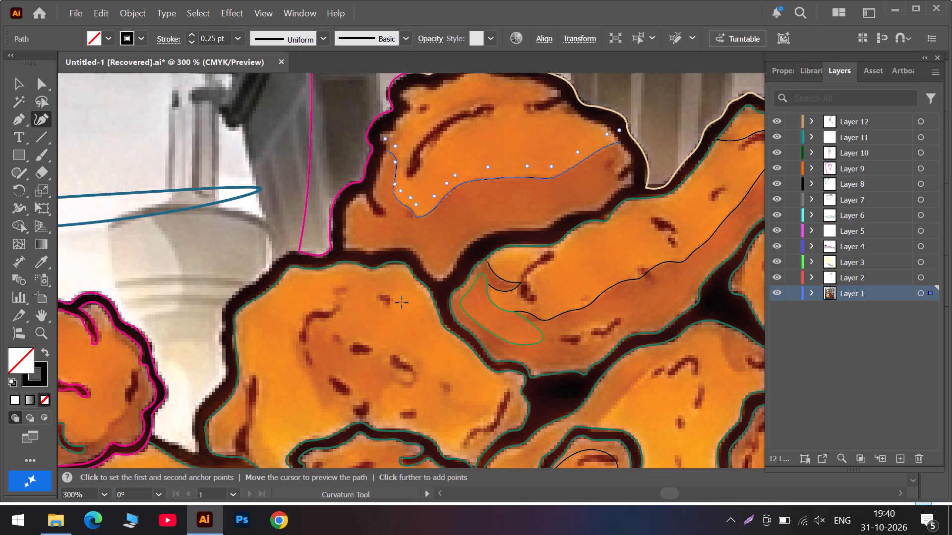
scroll(402, 302, down, 2)
scroll(397, 286, up, 5)
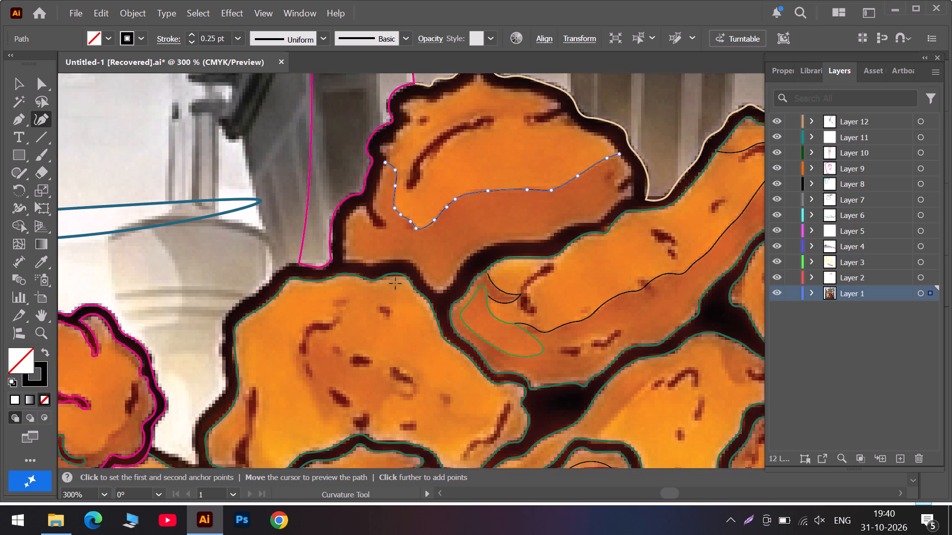
scroll(395, 283, down, 5)
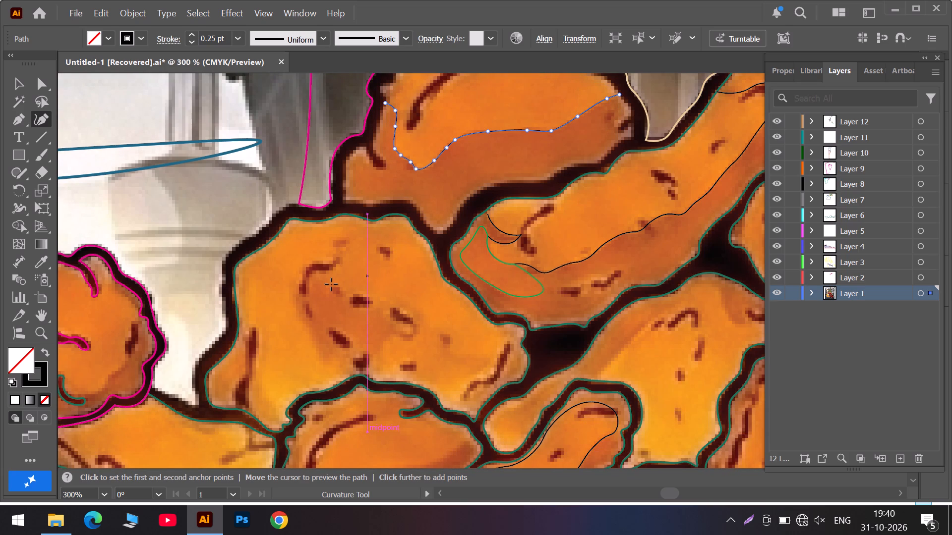
alt+scroll(331, 284, up, 3)
click(309, 272)
click(283, 280)
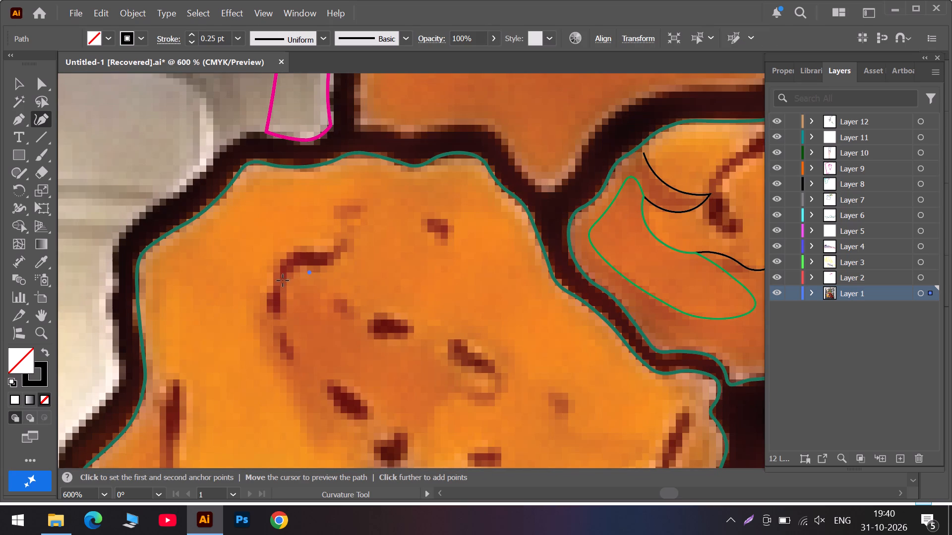
click(265, 354)
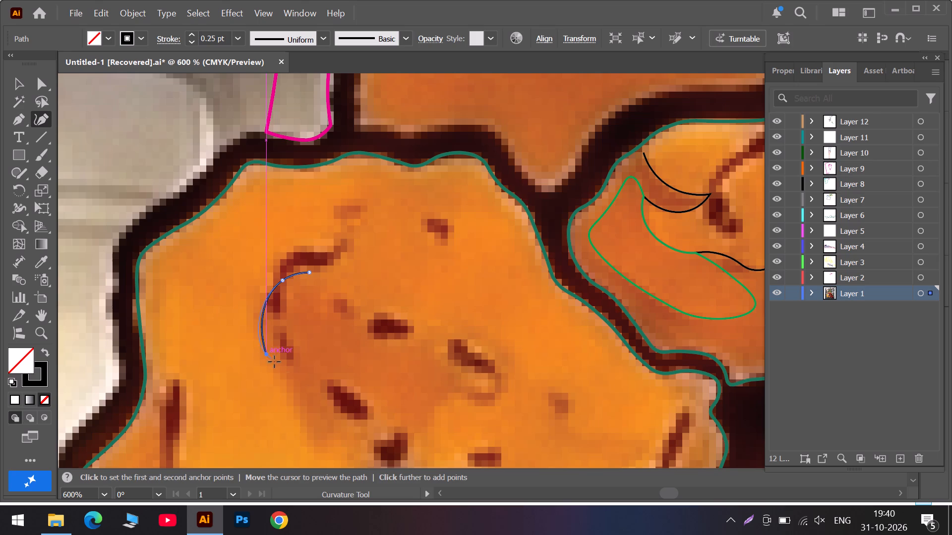
click(286, 379)
Continue the path down the dark orange patch's left edge, around its bottom tip at the dark outline, and up its lower right edge.
scroll(288, 379, down, 6)
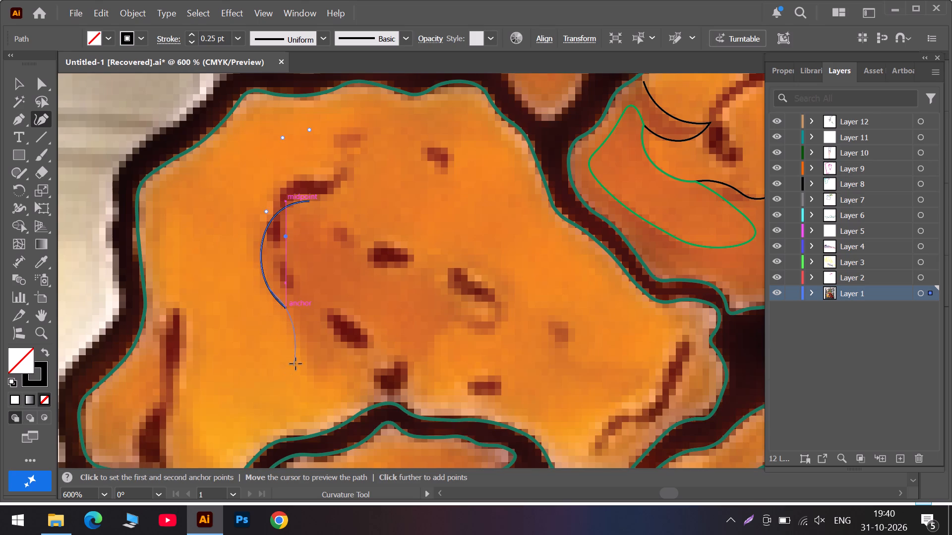
click(300, 342)
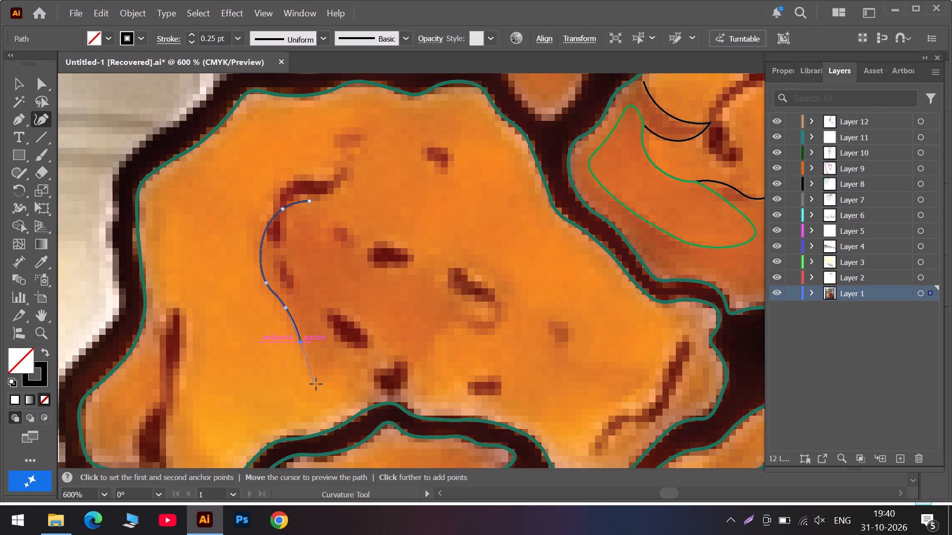
click(313, 373)
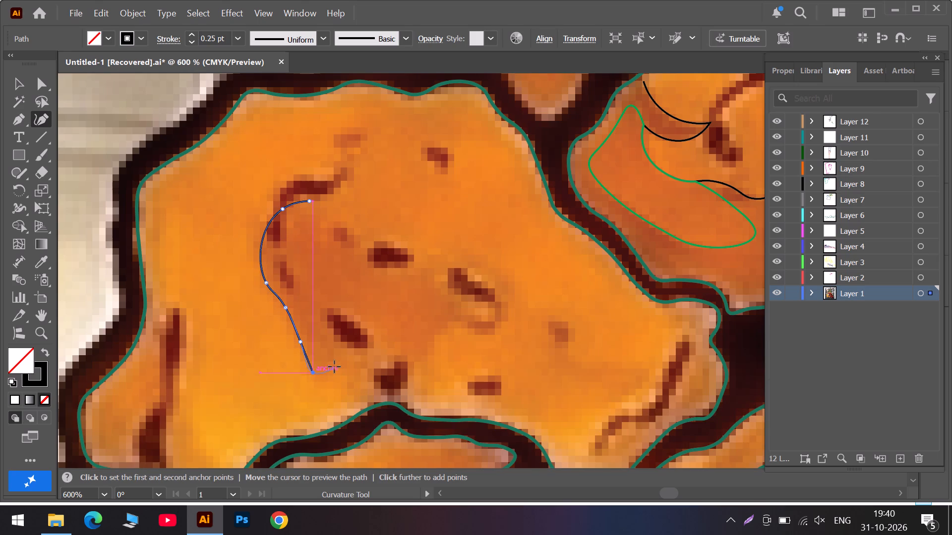
click(334, 367)
click(347, 389)
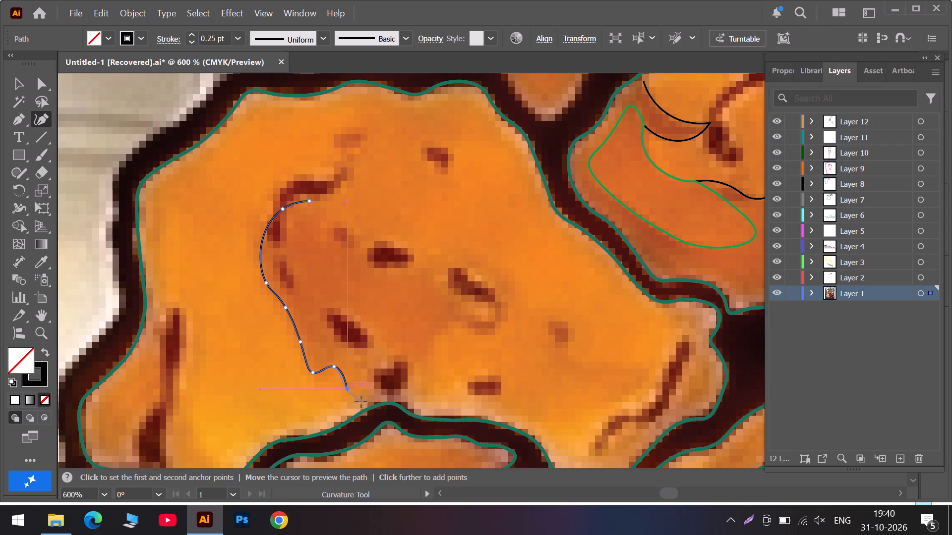
click(363, 402)
click(405, 380)
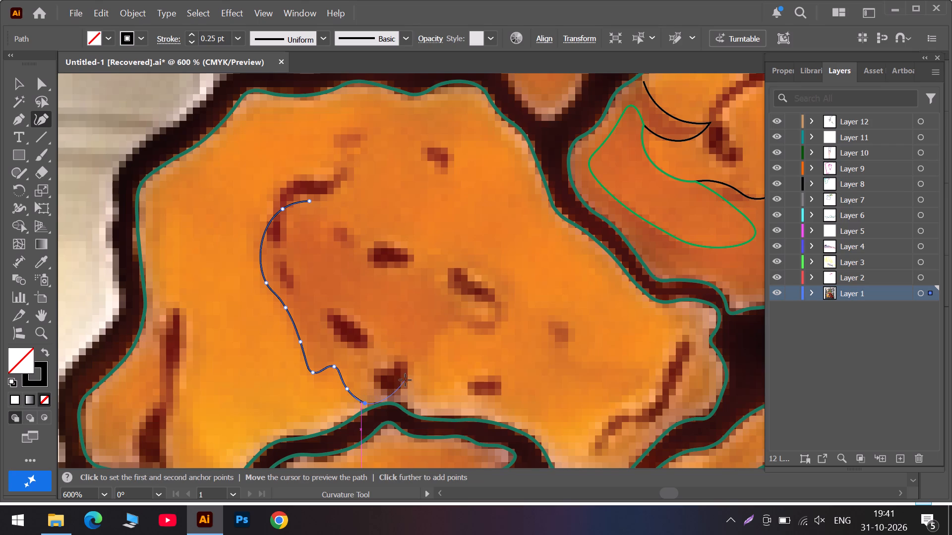
click(439, 331)
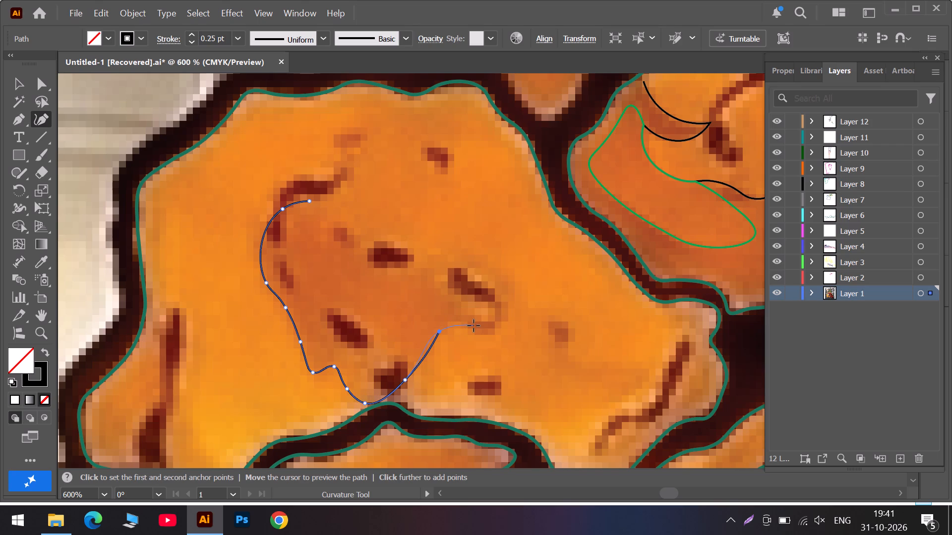
click(425, 355)
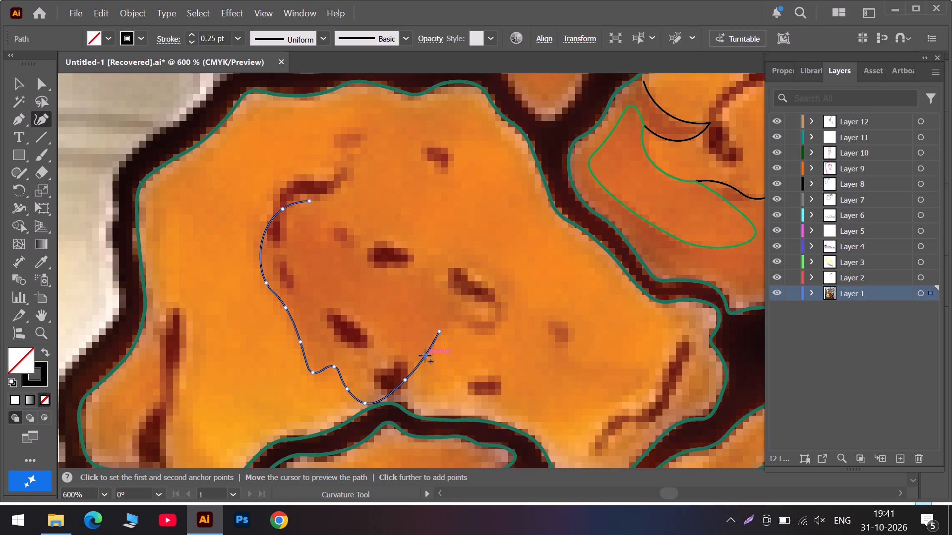
Trace around the patch's right-hand lobe and back along its upper edge, close the path, and adjust the anchor below the upper dark fleck.
click(465, 322)
click(483, 329)
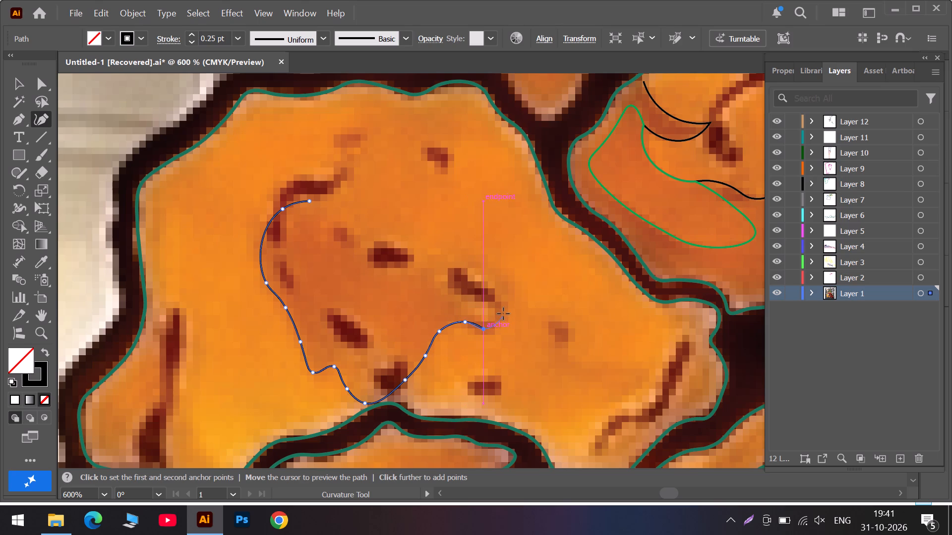
click(503, 312)
click(471, 267)
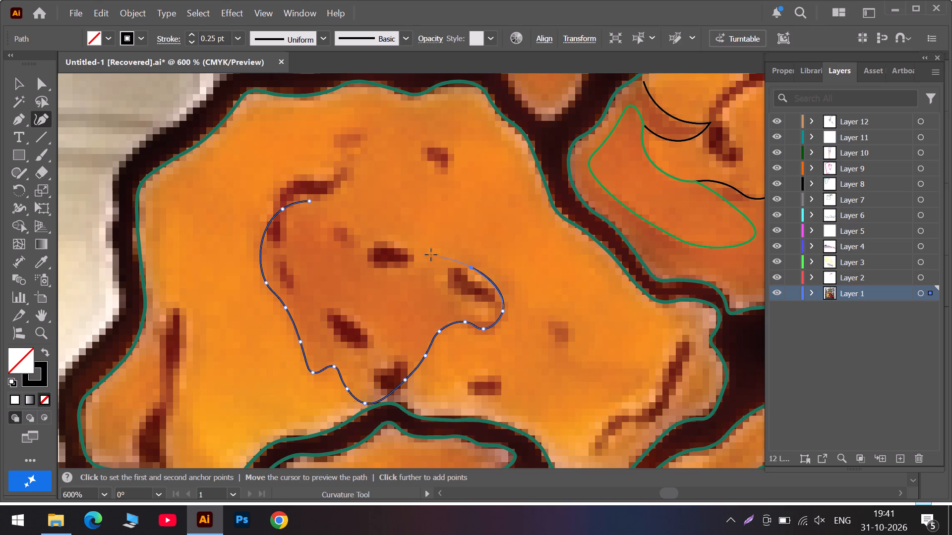
click(394, 271)
click(357, 239)
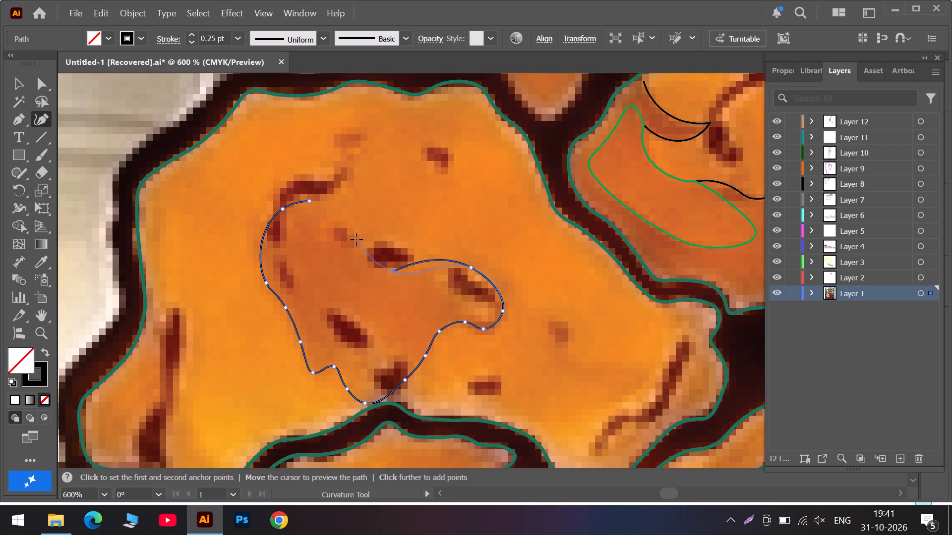
click(308, 202)
drag(397, 271, 389, 266)
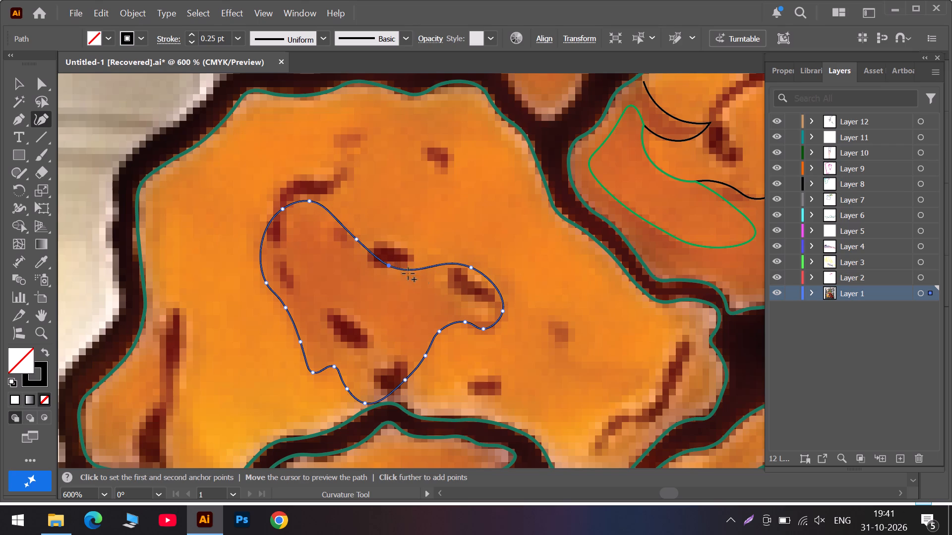
Draw a closed, roughly triangular curved path around the shaded lower left corner of the same large chicken piece.
scroll(568, 342, down, 6)
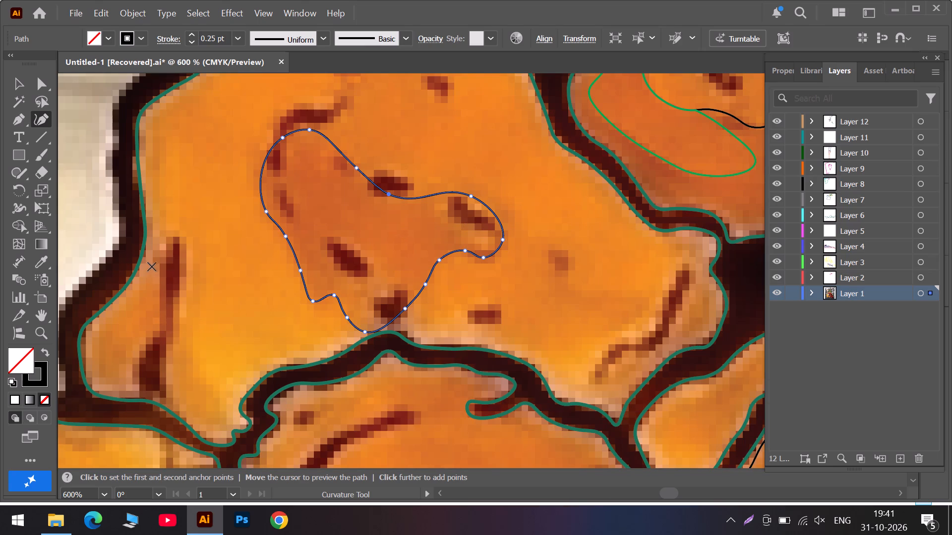
click(151, 263)
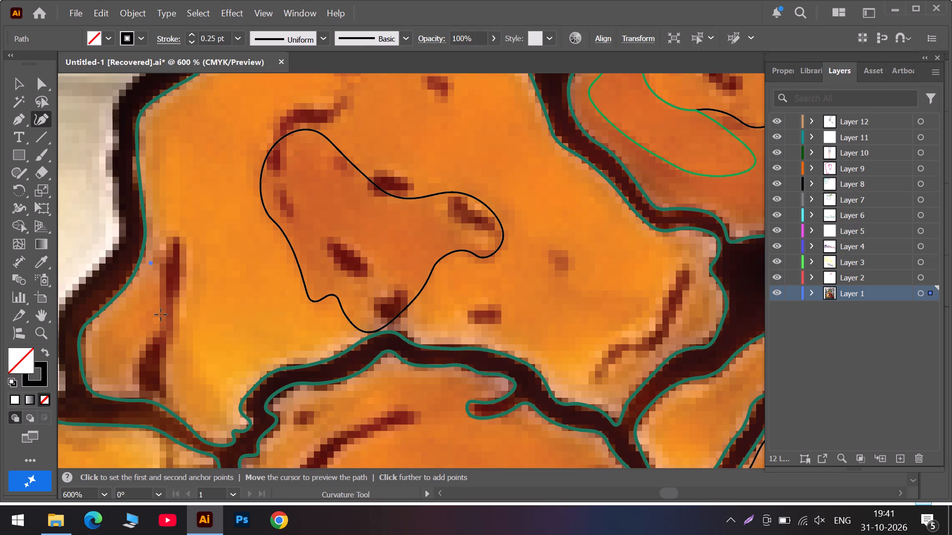
click(162, 317)
click(194, 367)
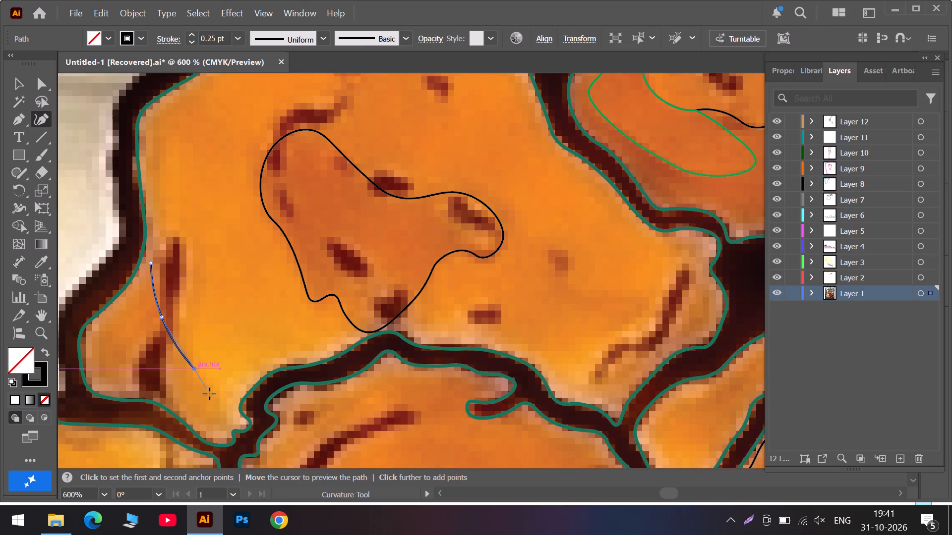
click(227, 426)
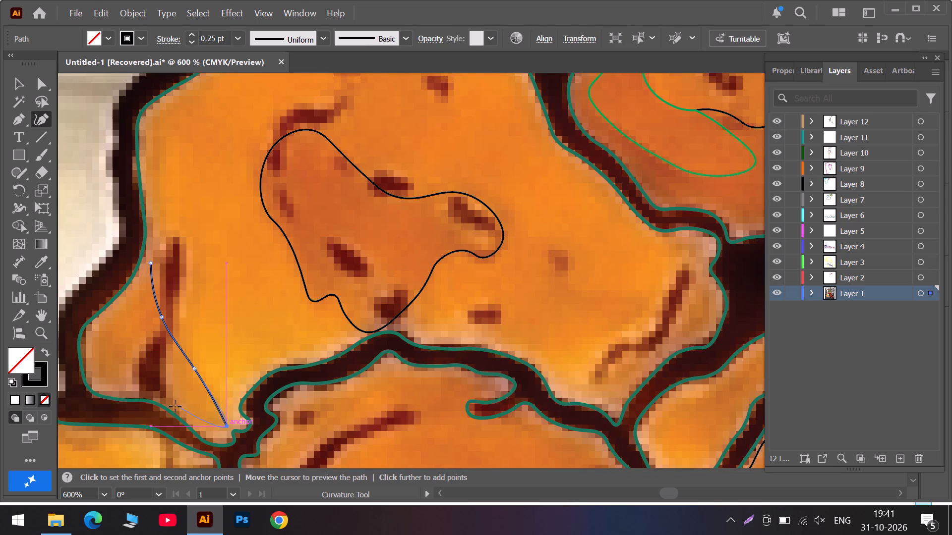
click(173, 406)
click(104, 394)
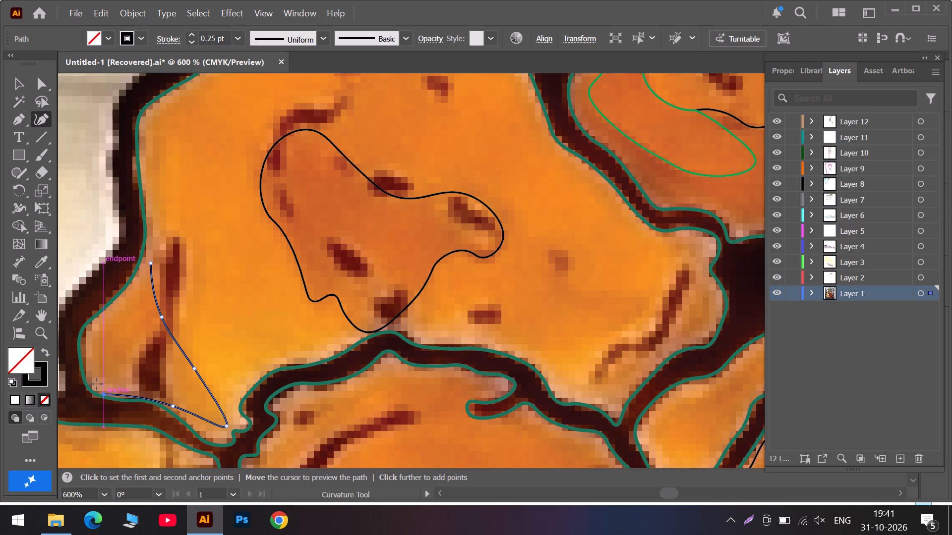
click(93, 350)
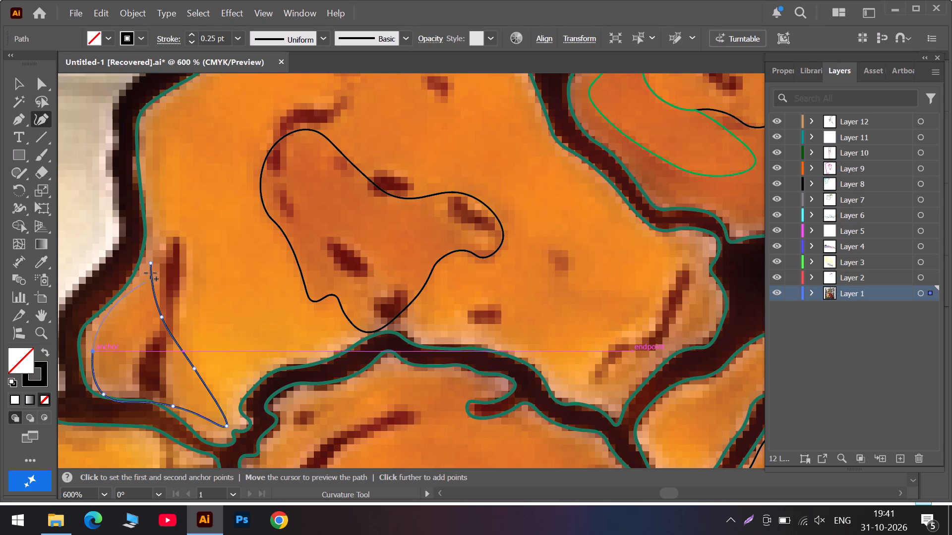
click(151, 262)
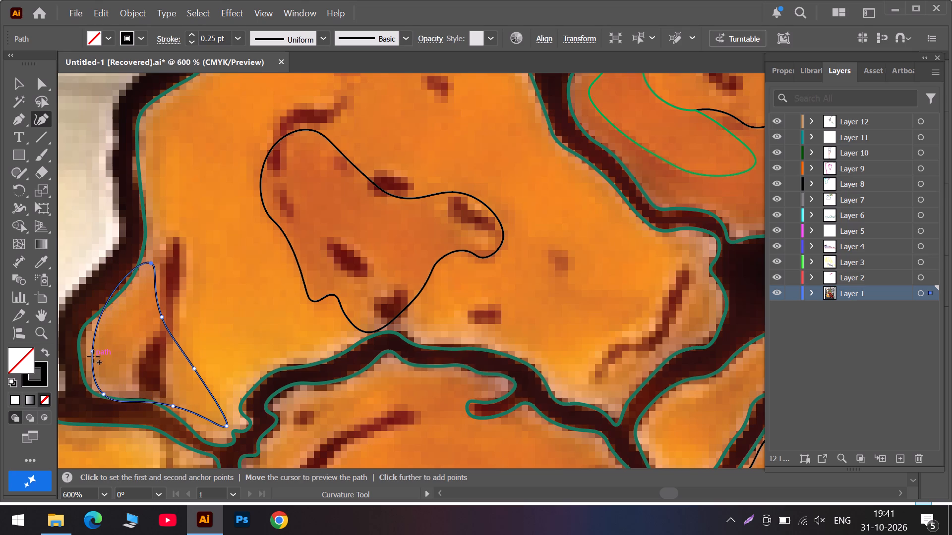
Reshape the corner path into a slim crescent by moving its left, bottom, top and inner-edge anchors inward from the dark outline.
drag(93, 352, 112, 347)
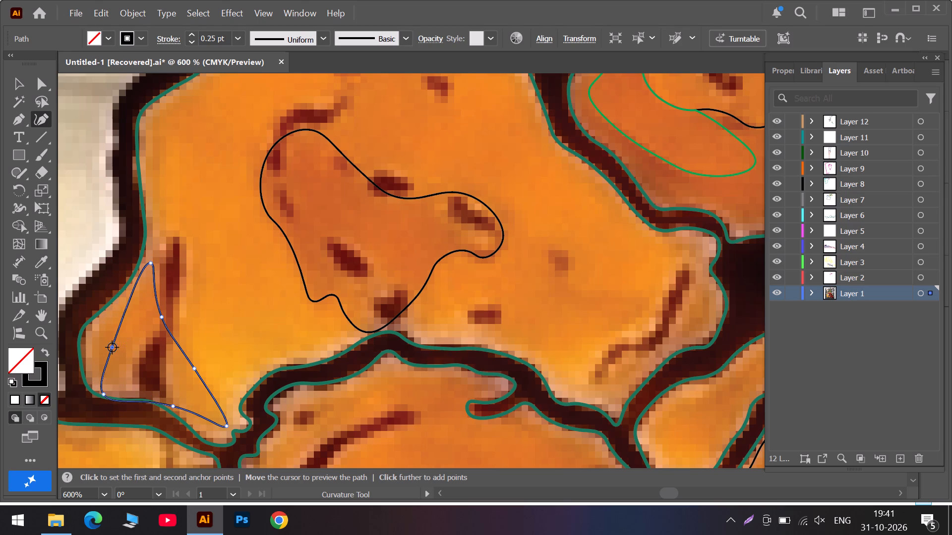
drag(104, 396, 114, 374)
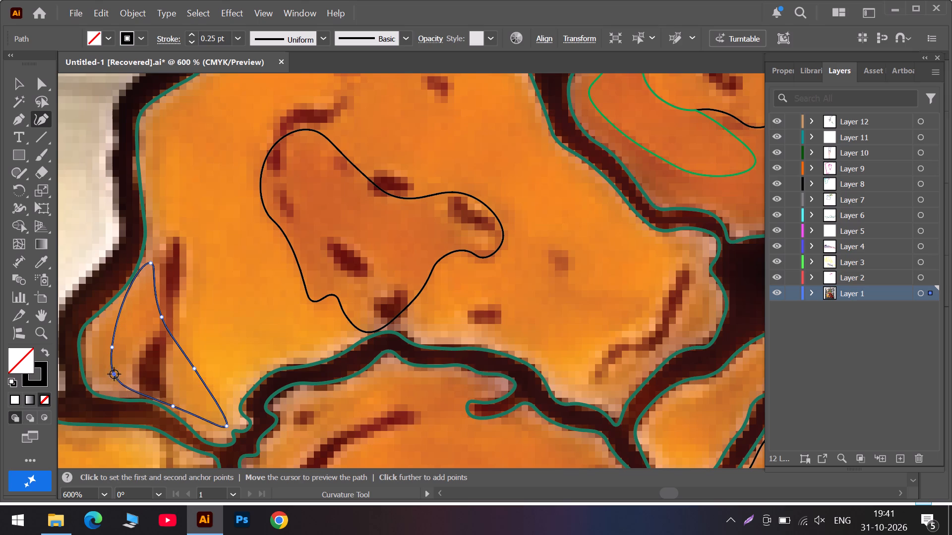
drag(176, 407, 175, 387)
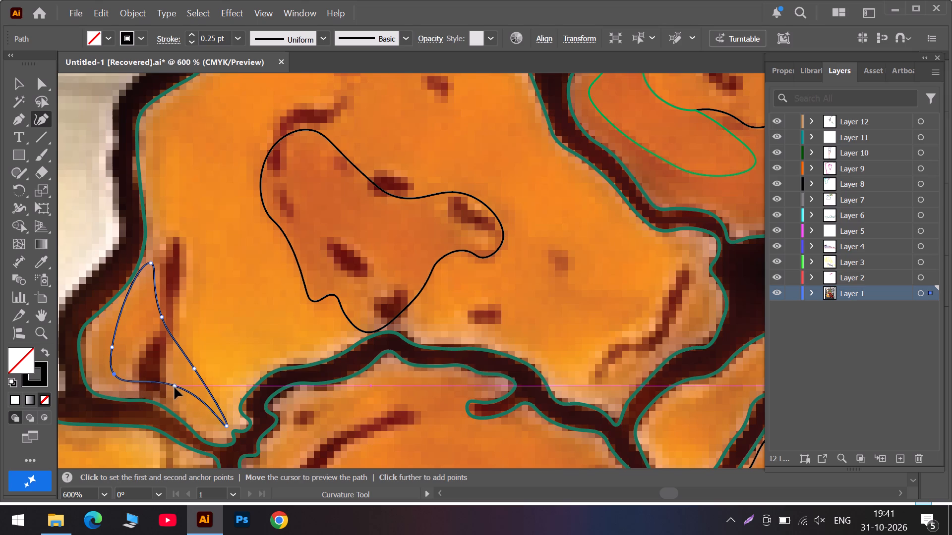
drag(175, 387, 166, 387)
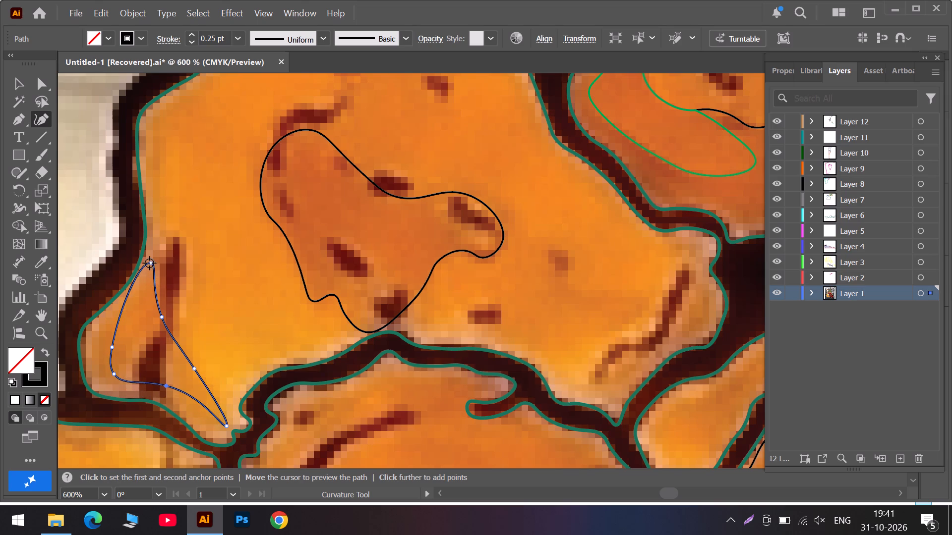
drag(151, 263, 154, 282)
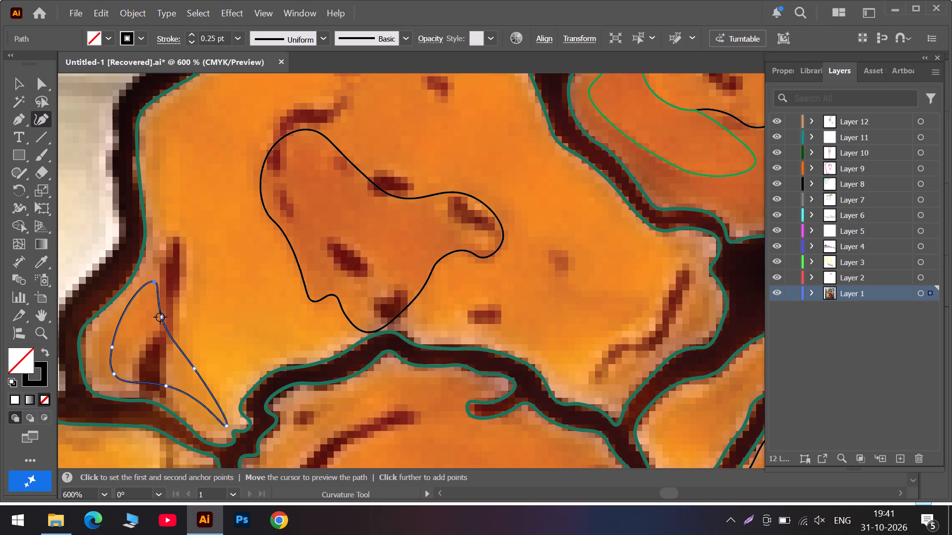
drag(160, 317, 159, 331)
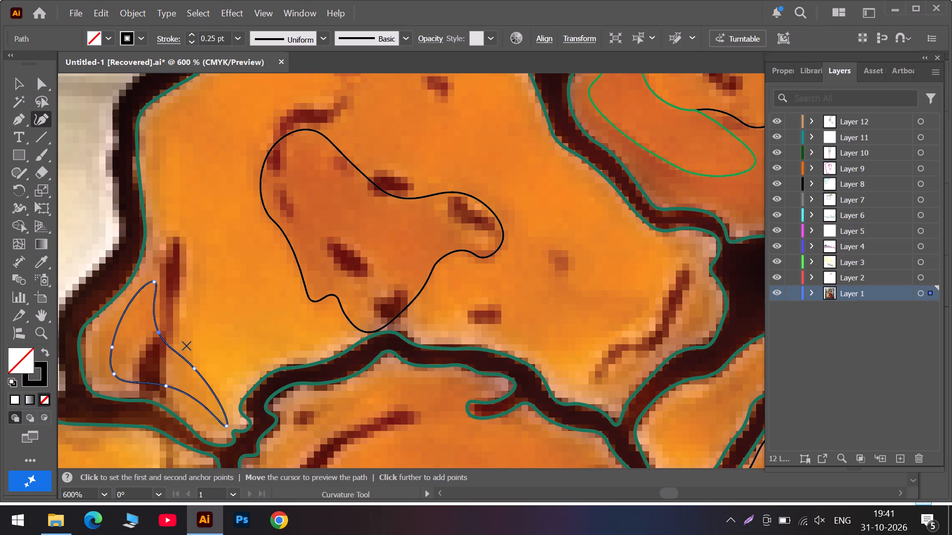
Start a new shading path on the smaller piece below, running down inside its left edge and around the lower left corner.
scroll(311, 397, down, 6)
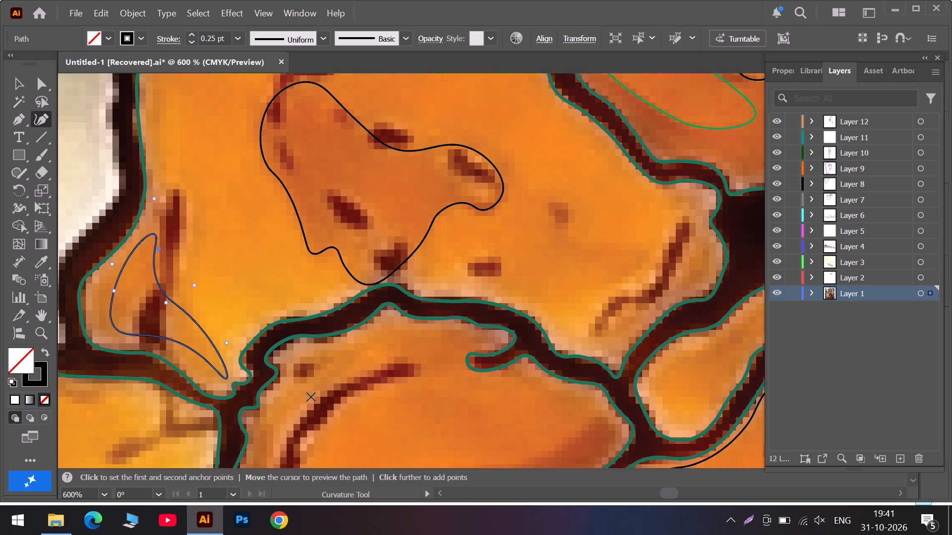
alt+scroll(311, 396, down, 3)
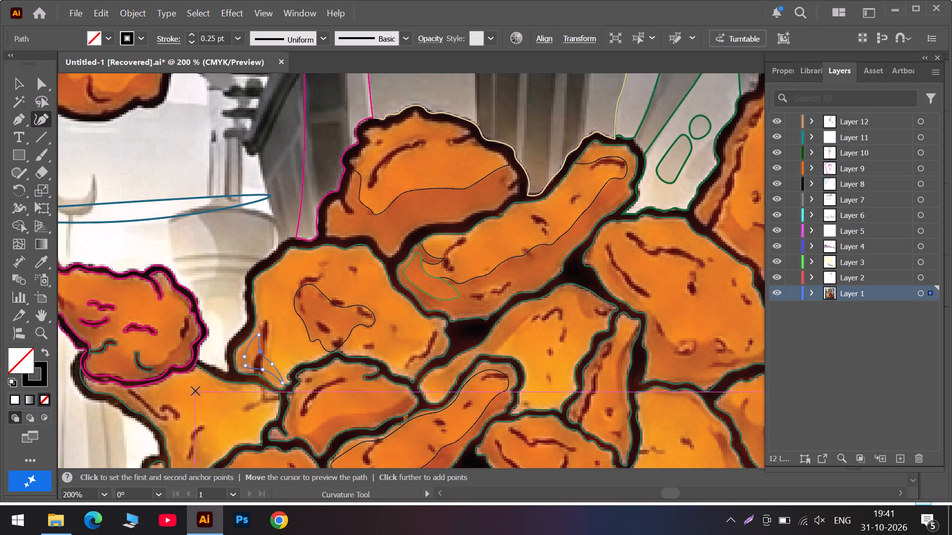
scroll(405, 444, down, 4)
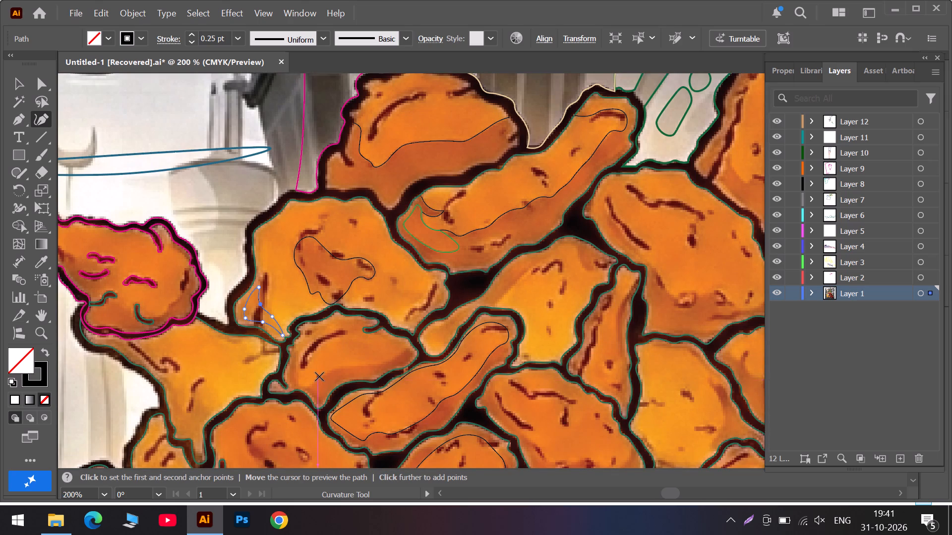
alt+scroll(319, 376, up, 3)
click(258, 307)
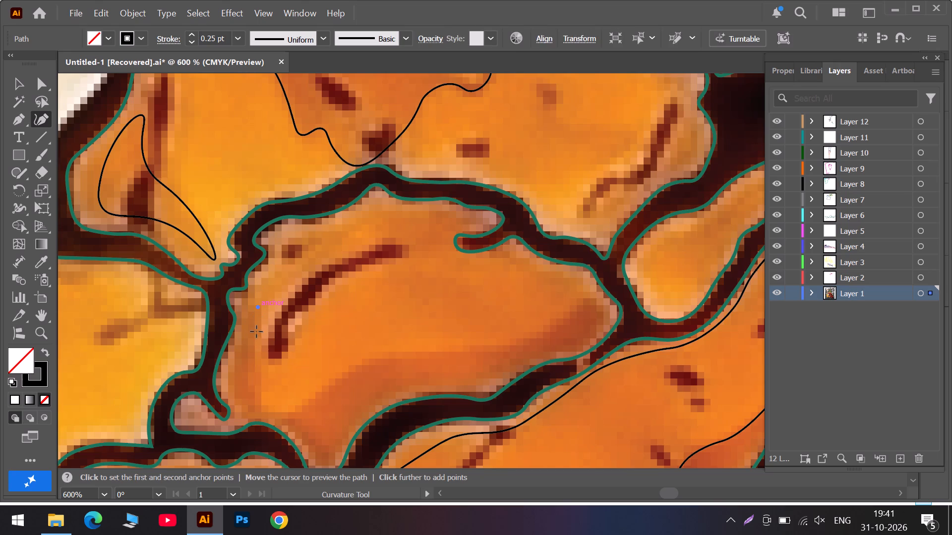
click(256, 343)
click(260, 400)
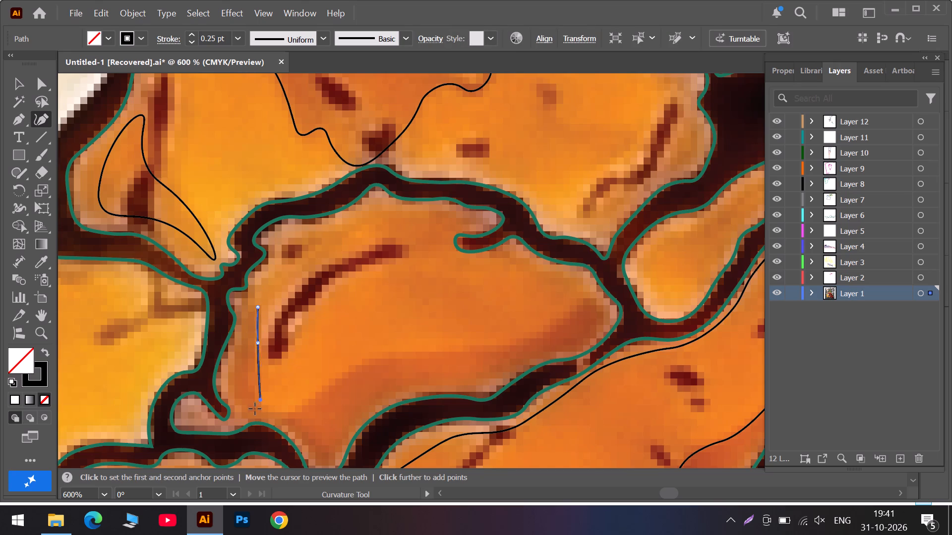
click(259, 382)
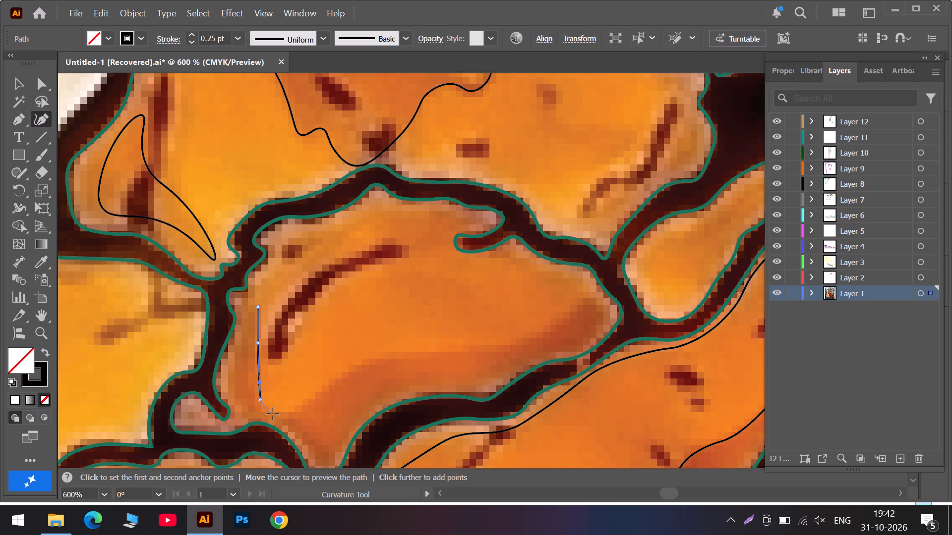
click(273, 414)
Continue the path along the upper edge of the piece's lower shading, end it on the outline at the right-hand tip, and leave it open.
click(316, 396)
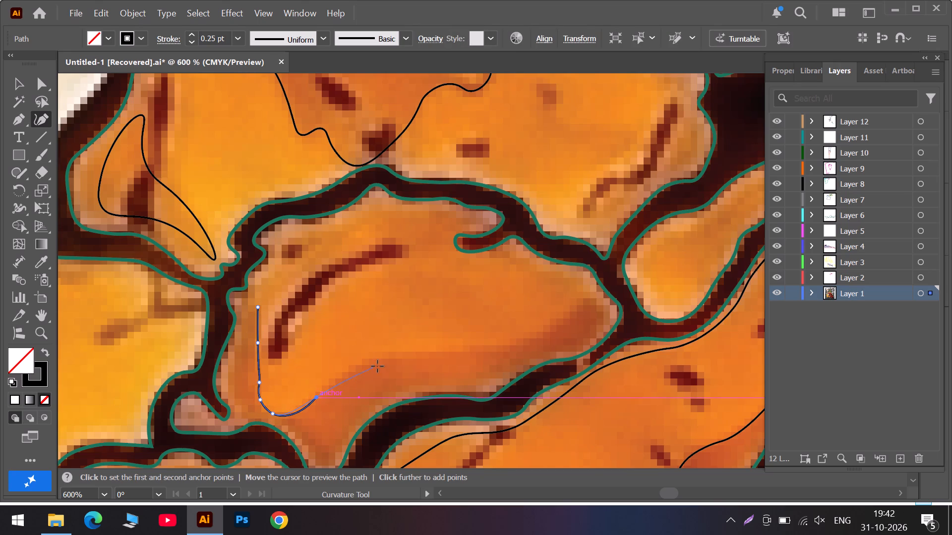
click(356, 365)
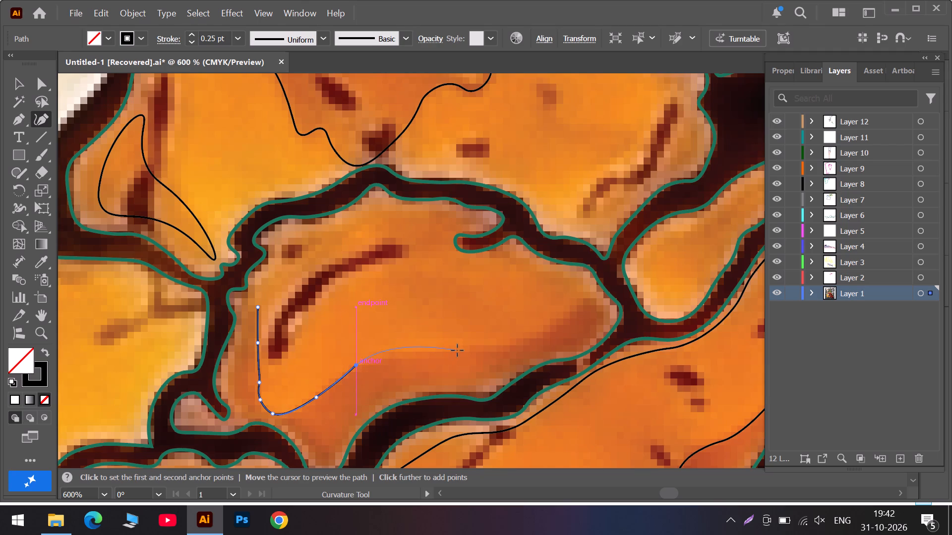
click(446, 356)
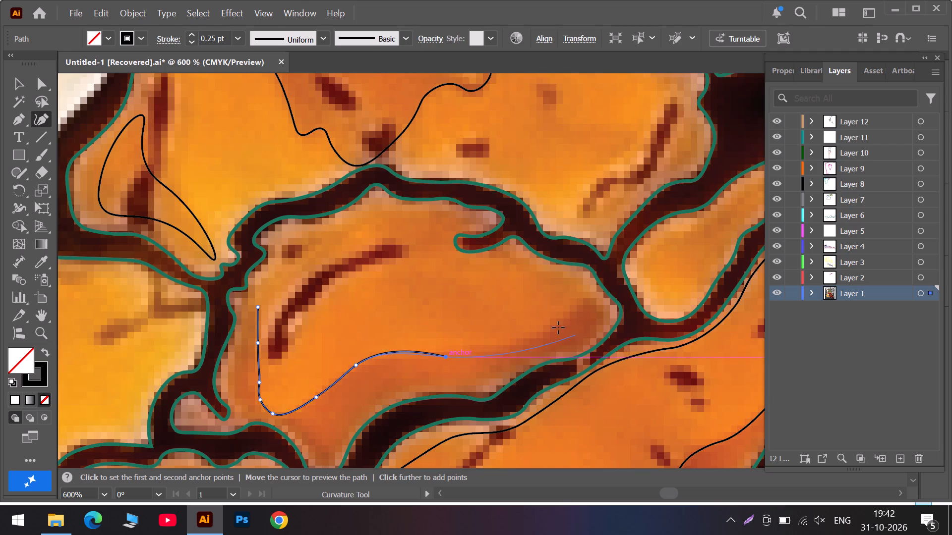
click(553, 326)
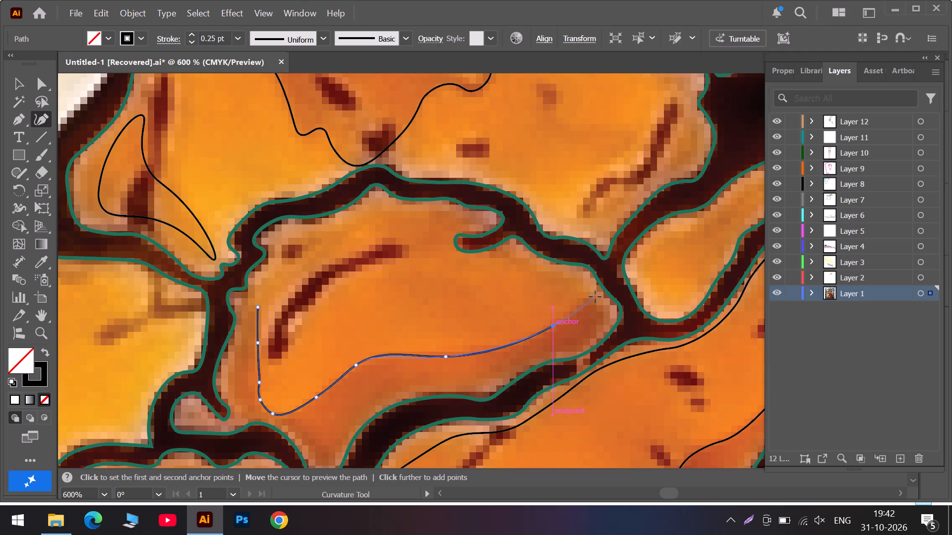
click(587, 298)
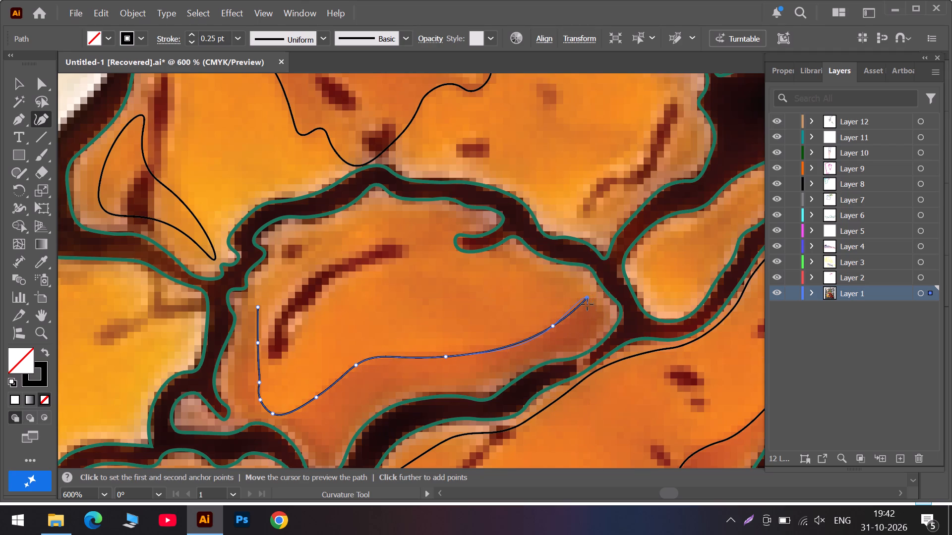
drag(589, 299, 602, 287)
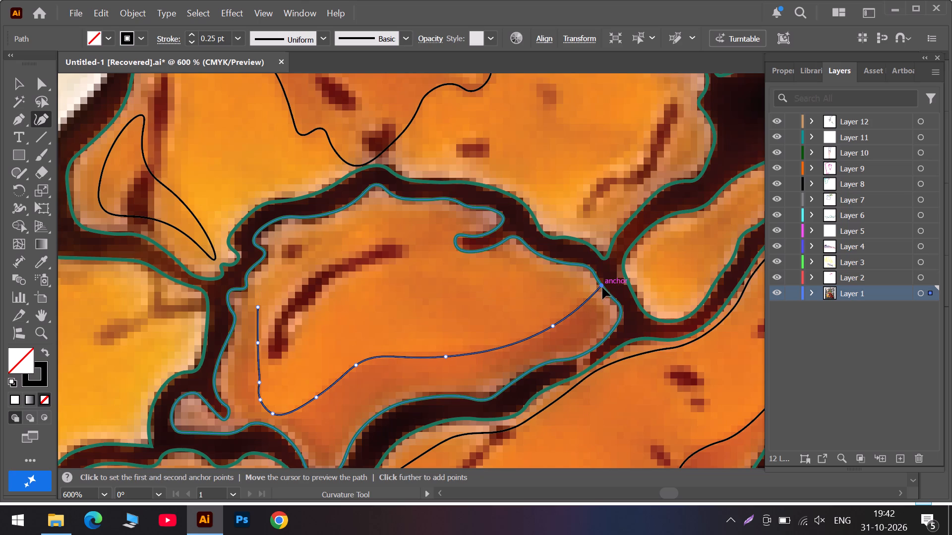
drag(602, 287, 602, 287)
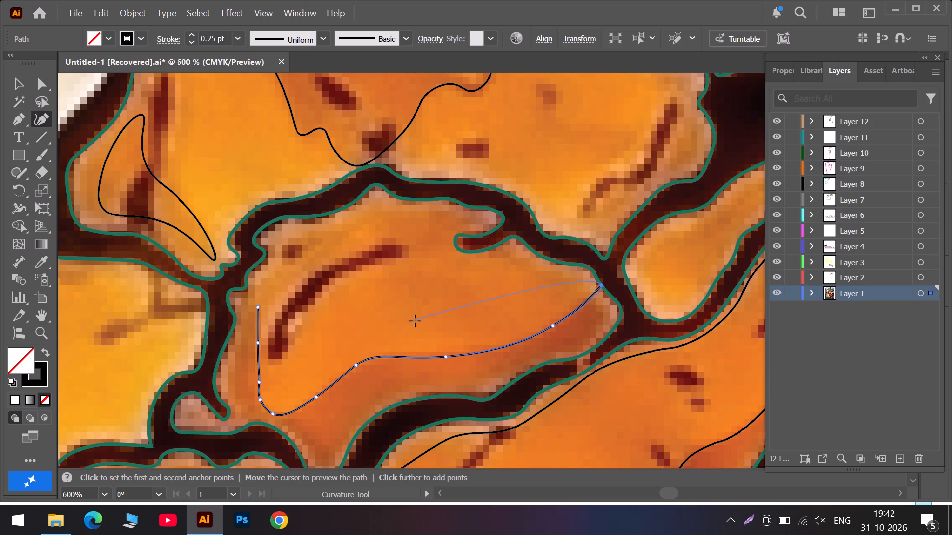
key(Escape)
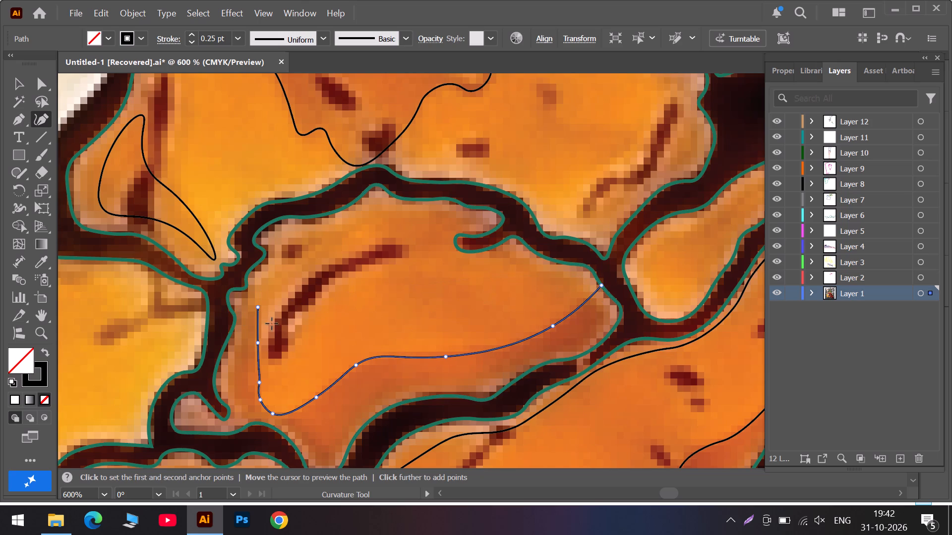
Move the path's starting anchor up and left onto the piece's left outline, keeping the path open.
alt+scroll(262, 320, up, 4)
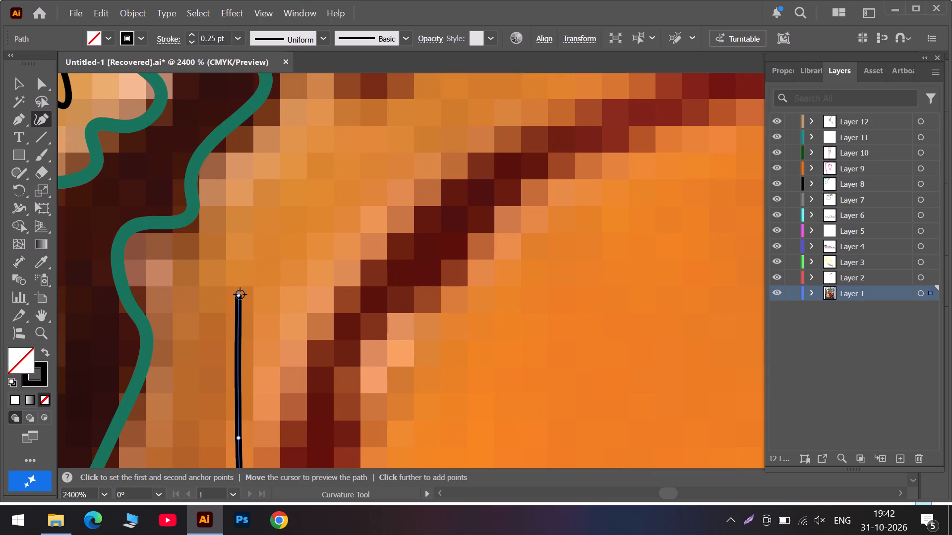
drag(240, 294, 193, 212)
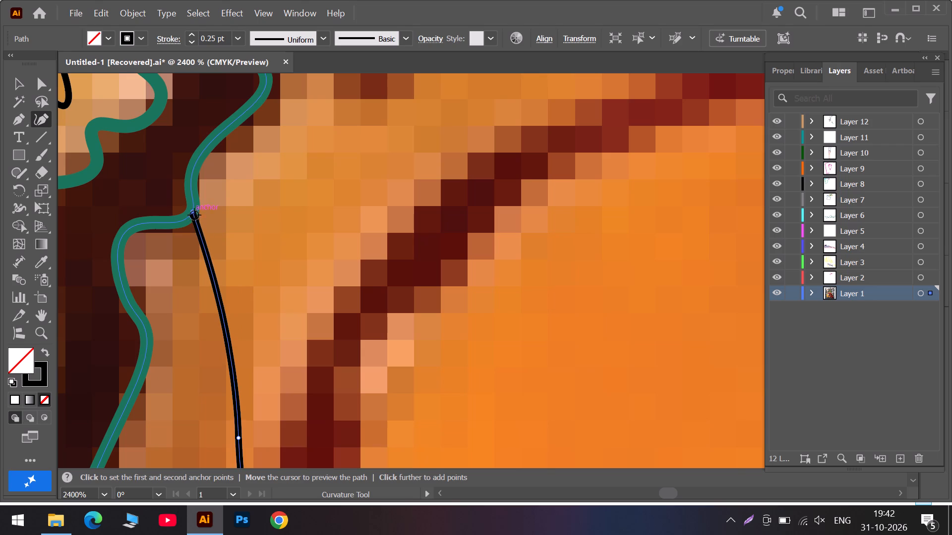
alt+scroll(224, 288, down, 5)
scroll(222, 331, down, 5)
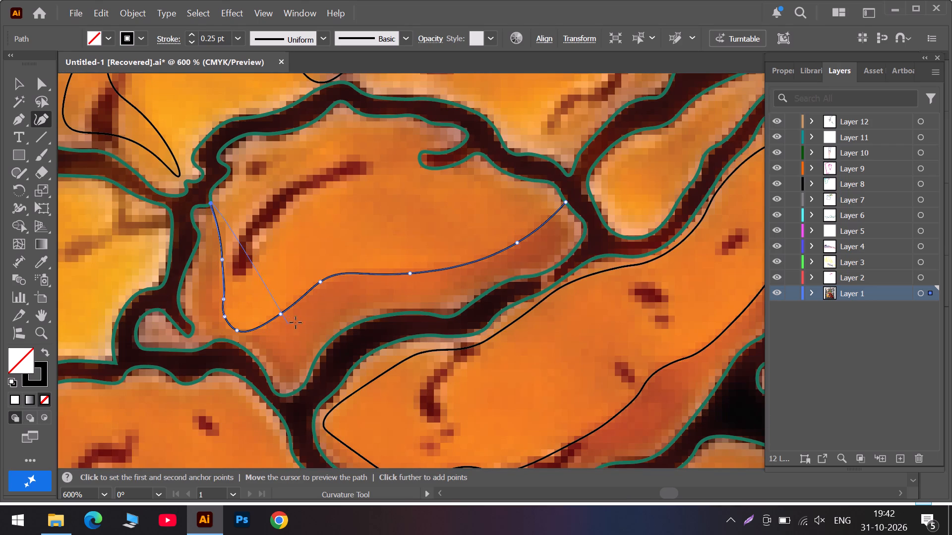
key(Escape)
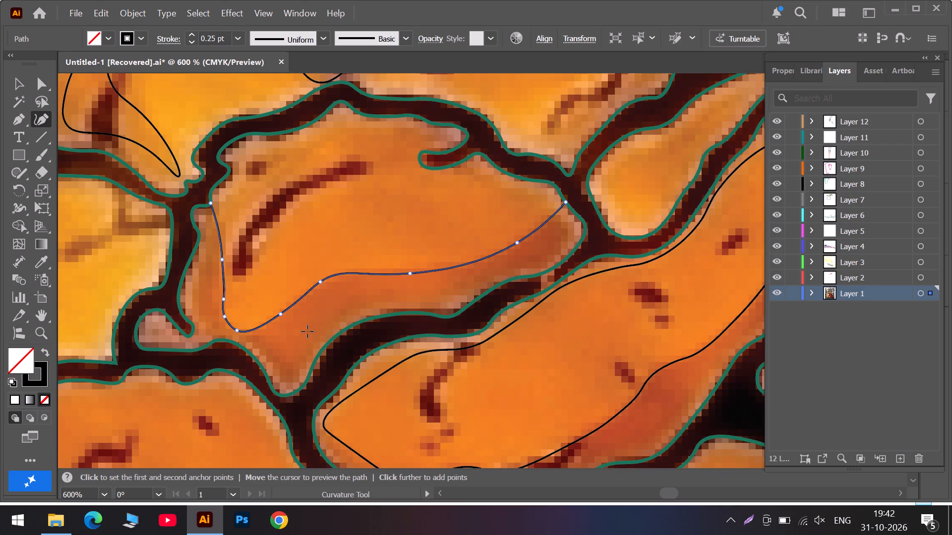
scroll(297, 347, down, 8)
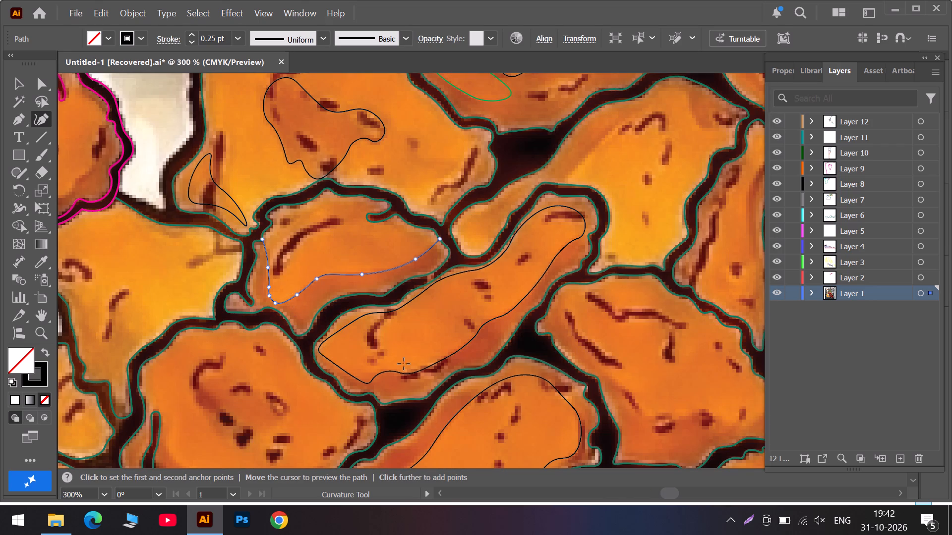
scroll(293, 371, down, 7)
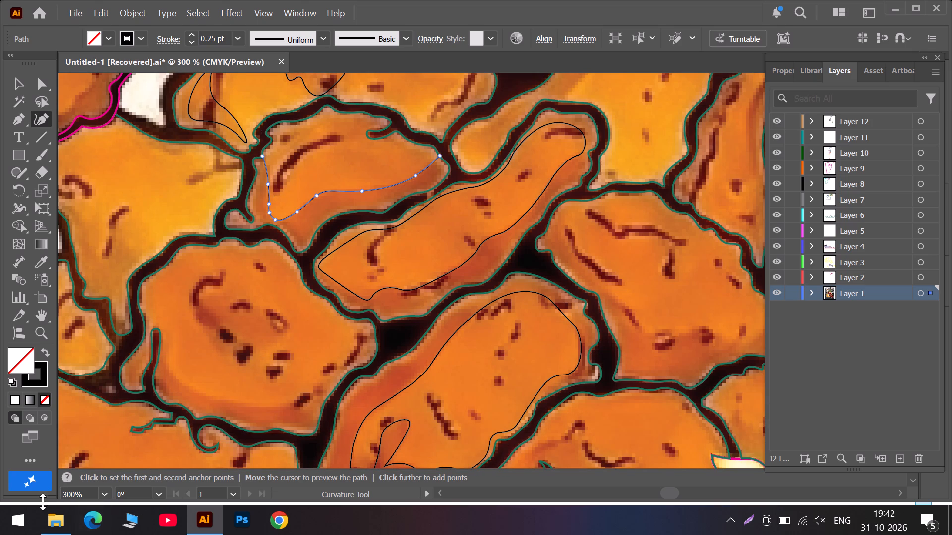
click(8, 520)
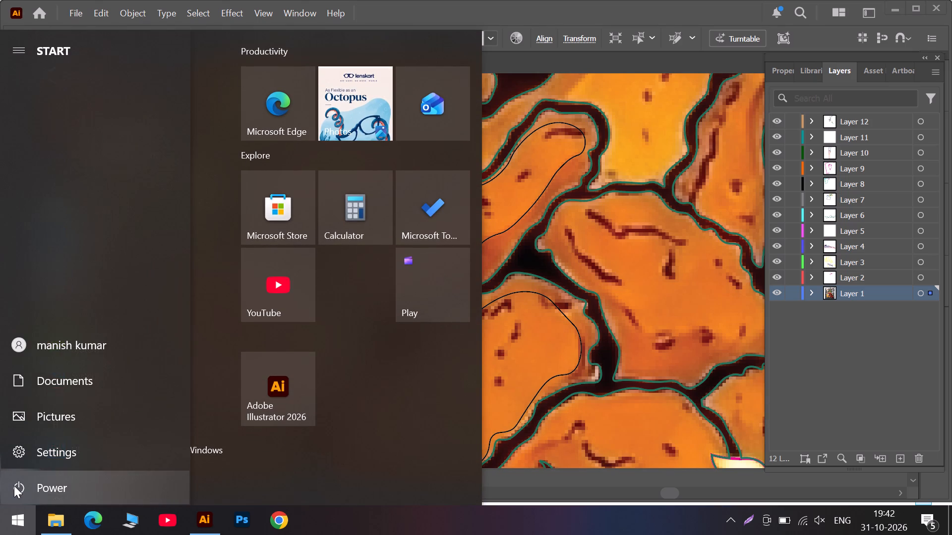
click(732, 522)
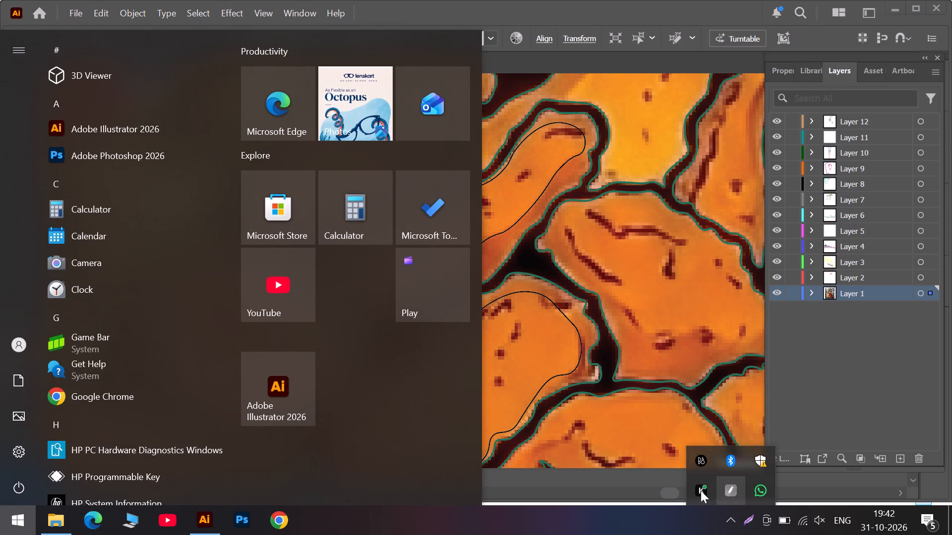